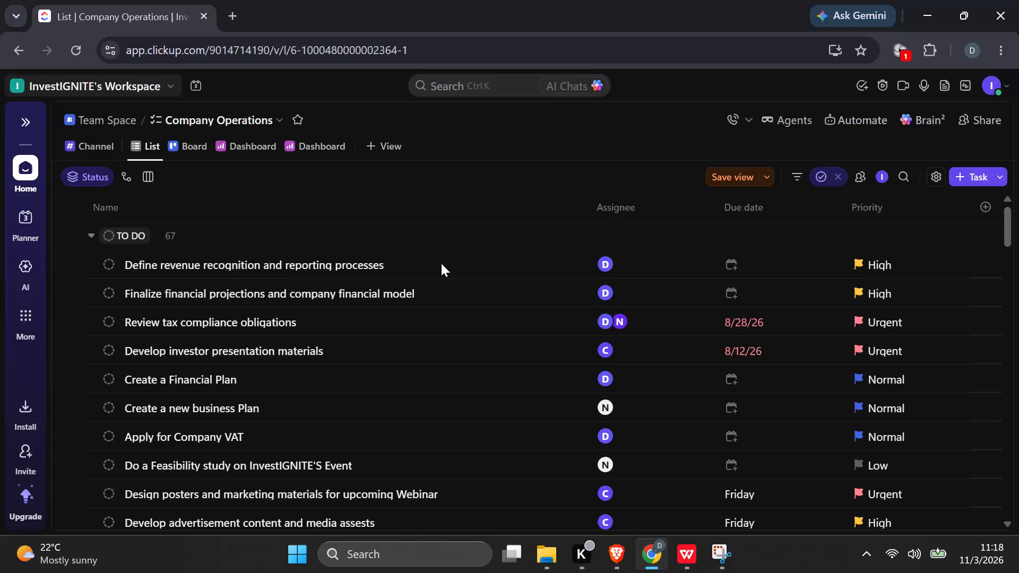
# Close the Chrome window with ClickUp, the WPS Office spreadsheet window and the Snipping Tool, keeping the Brave browser open.
pyautogui.click(999, 0)
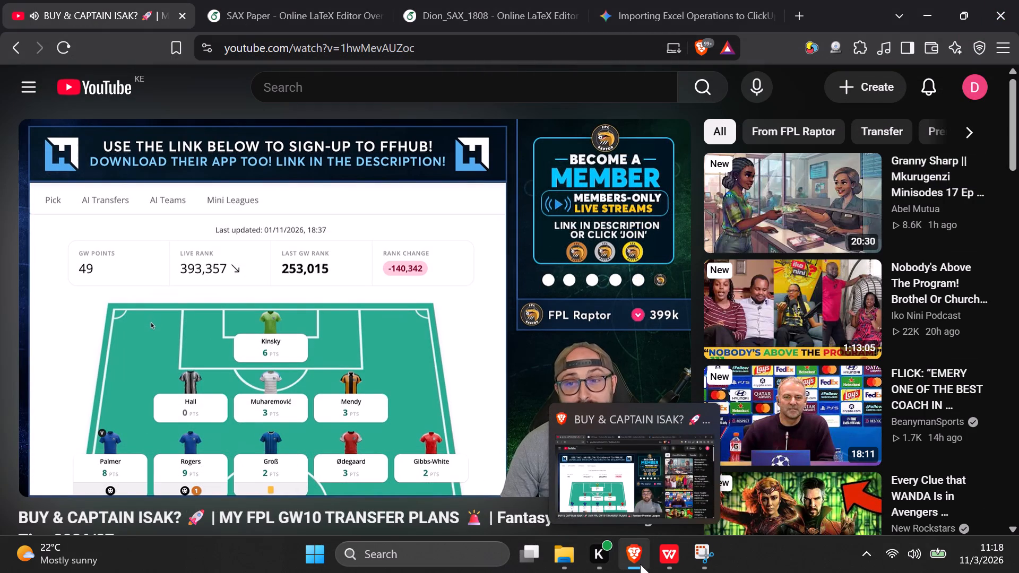
pyautogui.click(668, 566)
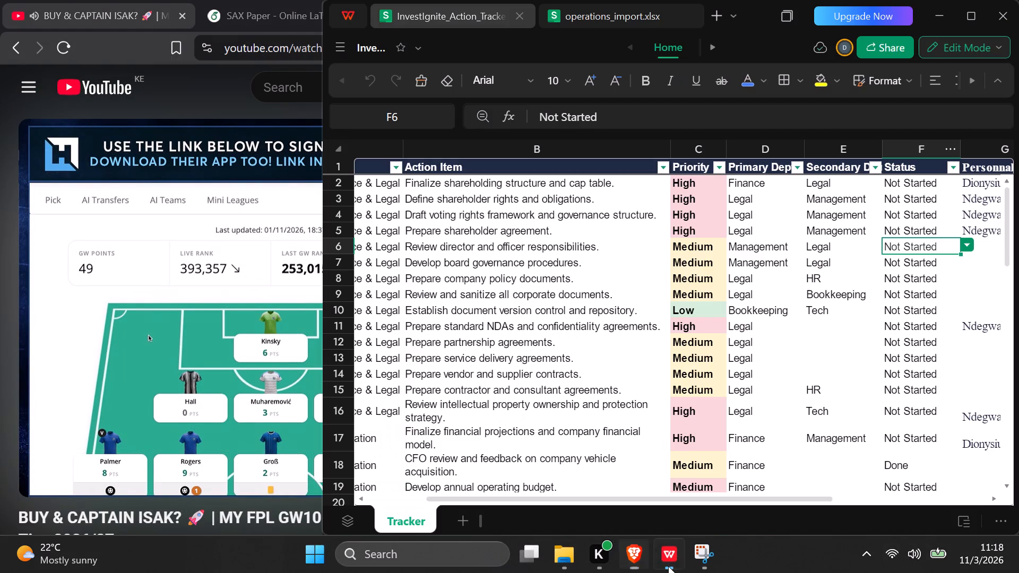
pyautogui.click(966, 9)
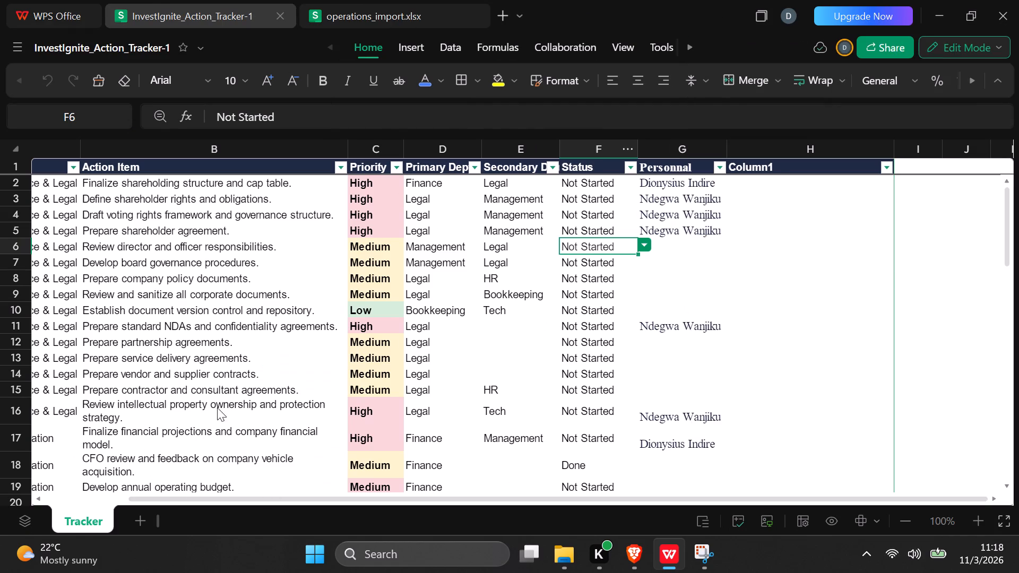
pyautogui.click(1014, 22)
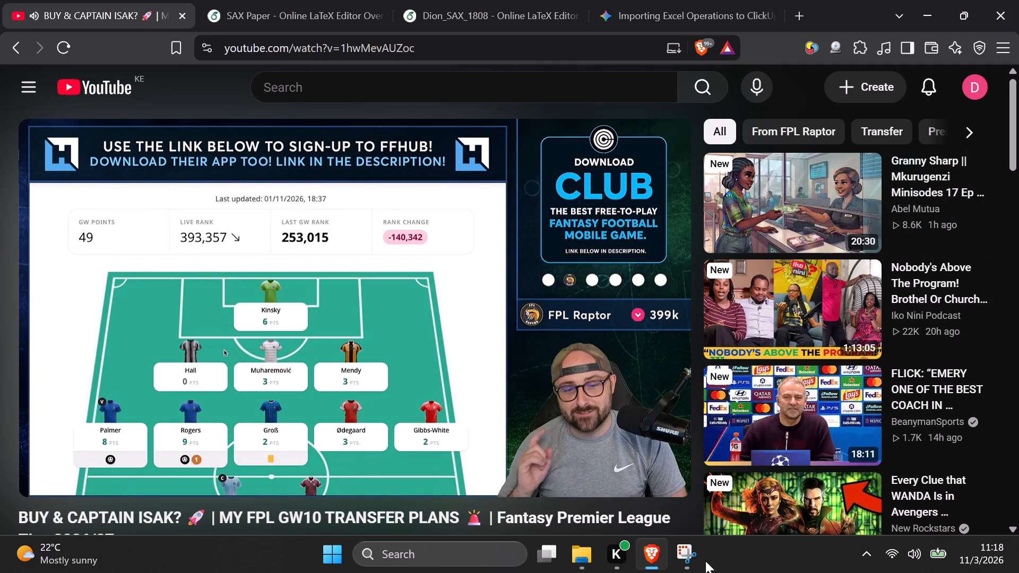
pyautogui.click(686, 562)
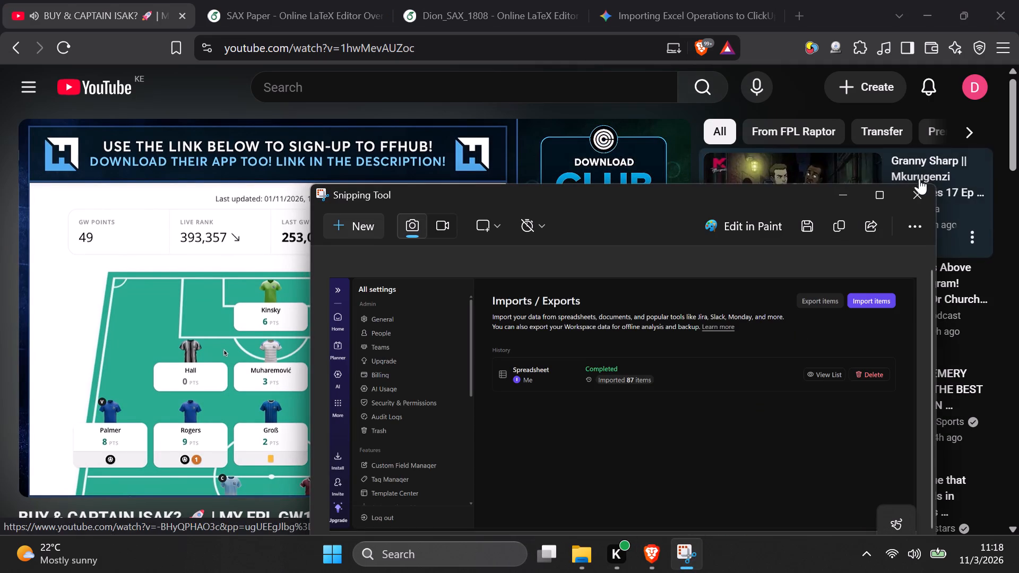
pyautogui.click(920, 200)
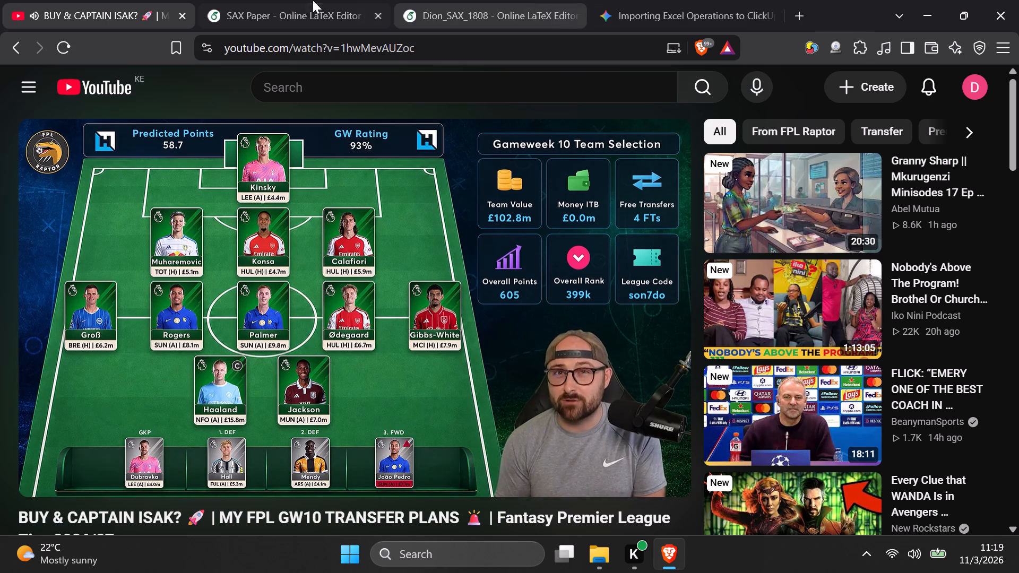
# Examine the Dion_SAX_1808 report template in Overleaf, comparing its LaTeX source with the compiled PDF's sections and citation examples.
pyautogui.click(298, 0)
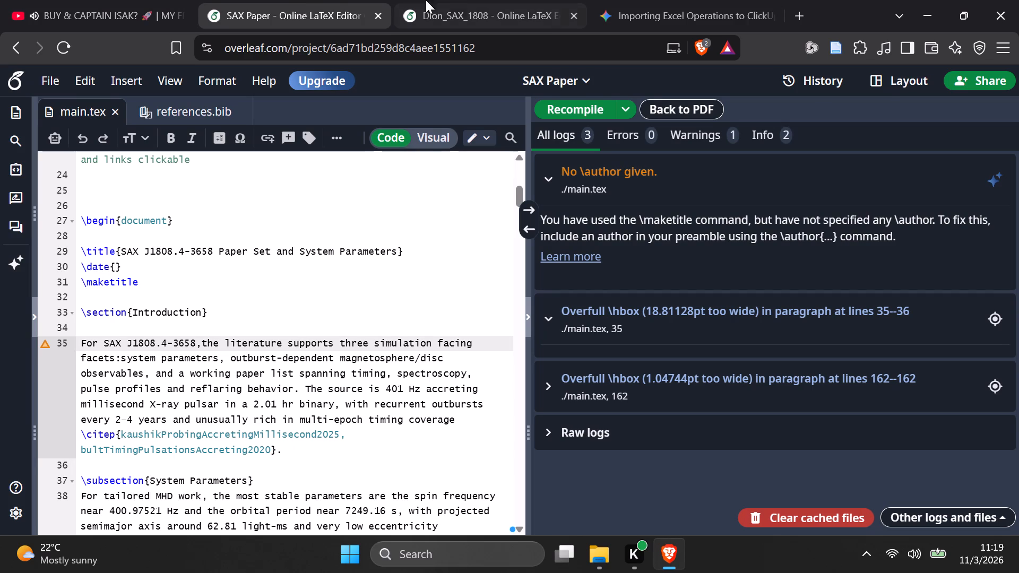
pyautogui.click(494, 0)
pyautogui.scroll(4, 556, 293)
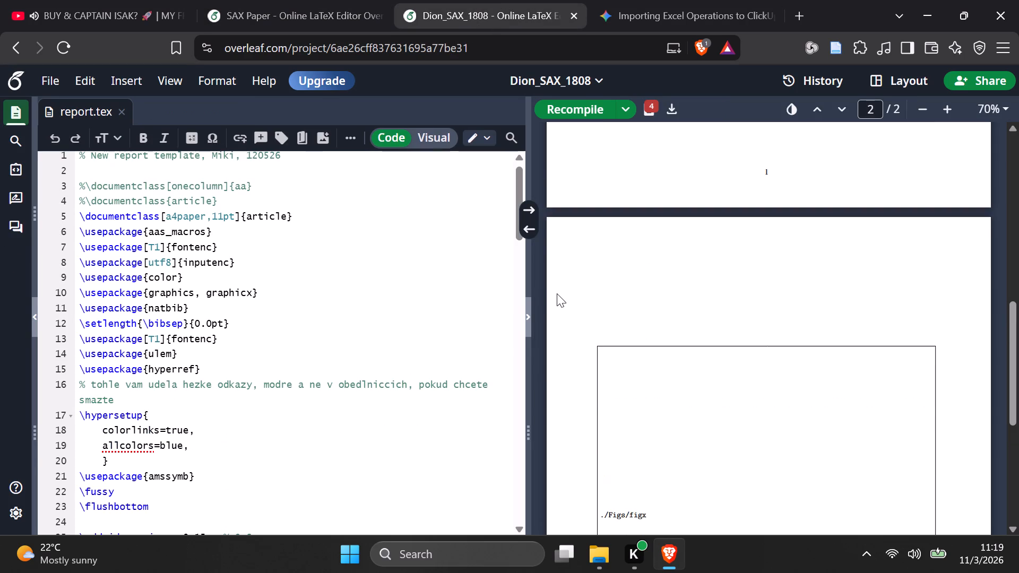
pyautogui.scroll(4, 557, 293)
pyautogui.click(172, 405)
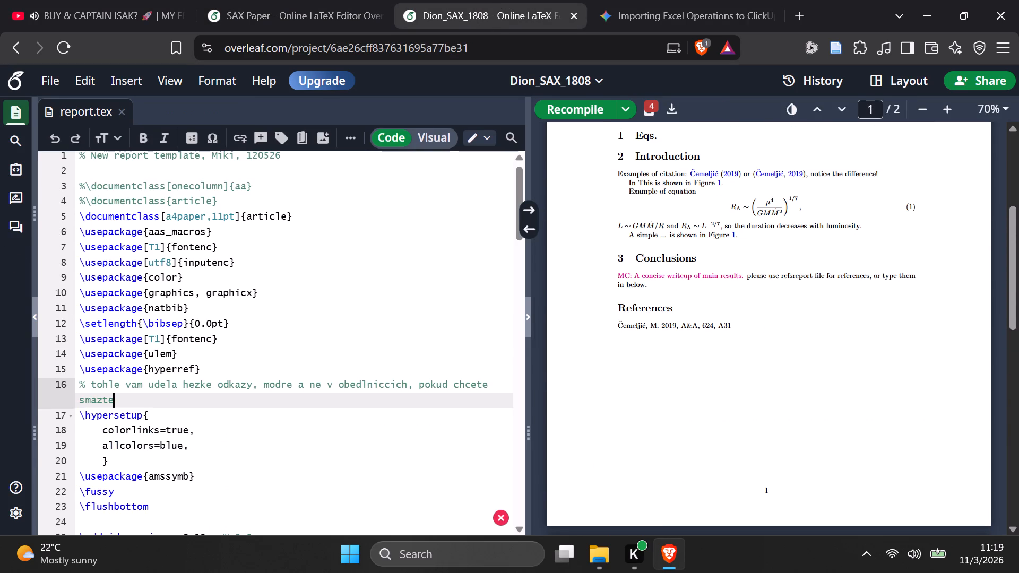
pyautogui.scroll(8, 281, 238)
pyautogui.scroll(6, 664, 351)
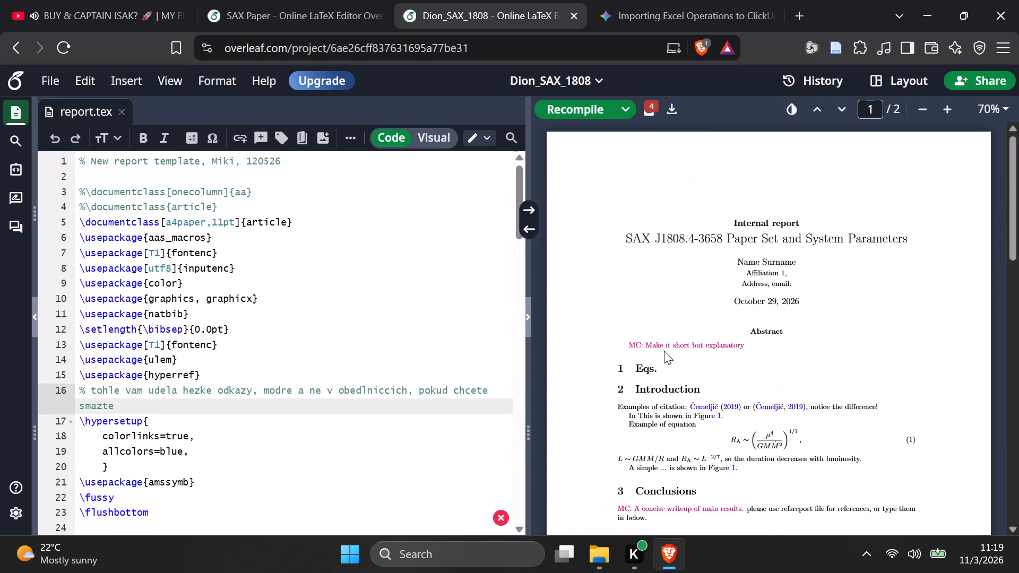
pyautogui.scroll(1, 398, 249)
pyautogui.scroll(-1, 251, 367)
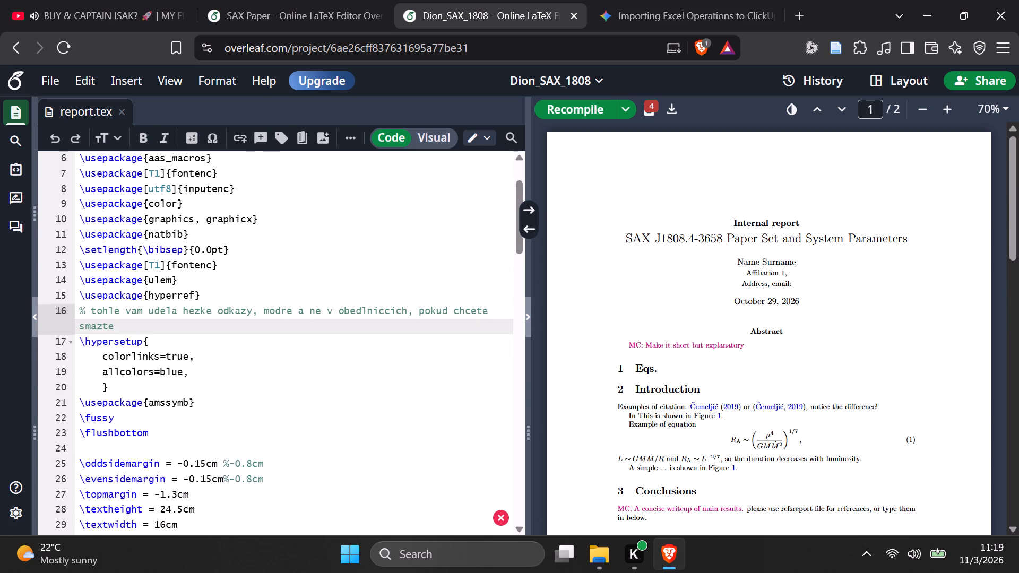
pyautogui.scroll(-3, 252, 368)
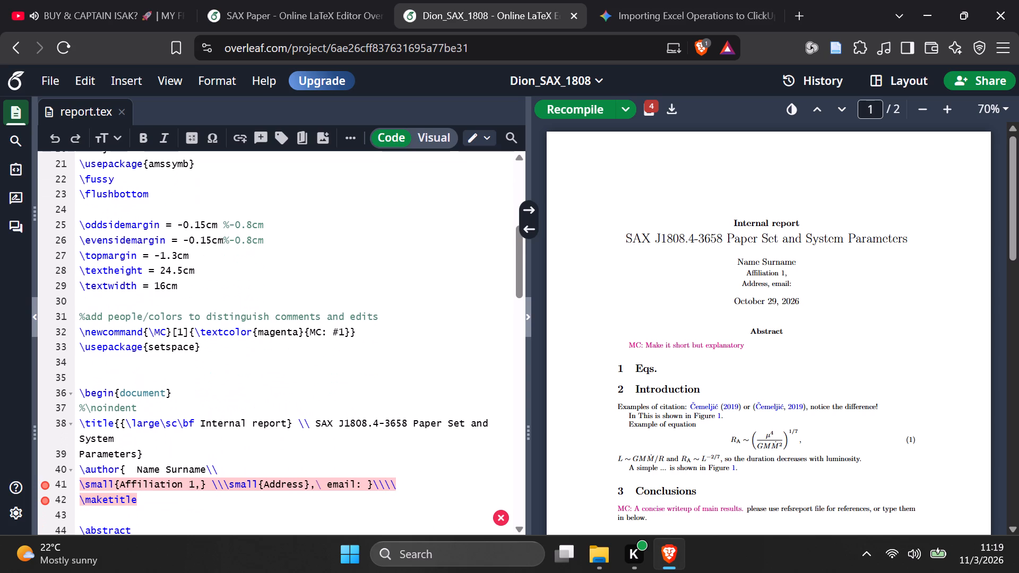
pyautogui.scroll(-1, 264, 361)
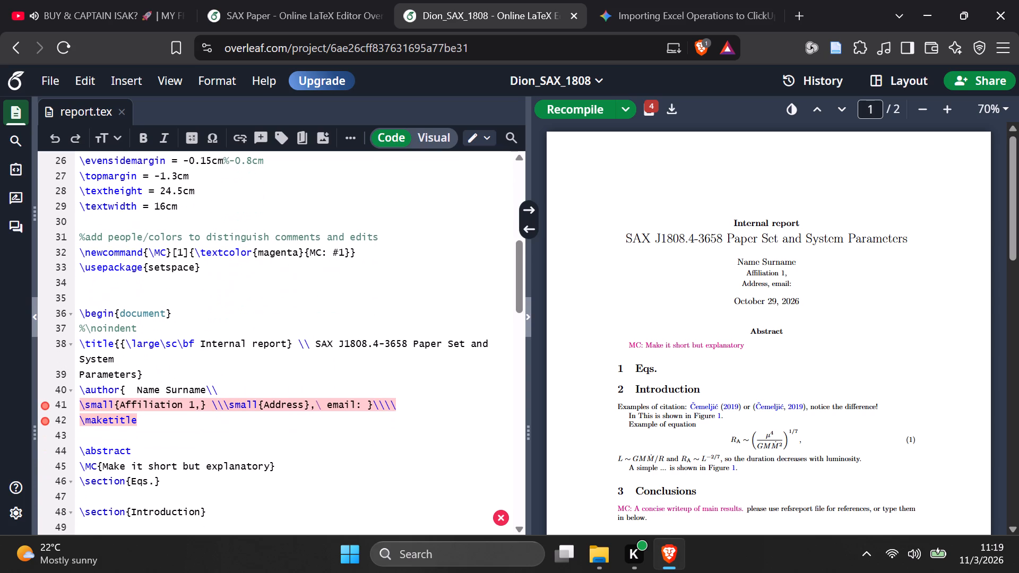
pyautogui.scroll(-1, 264, 361)
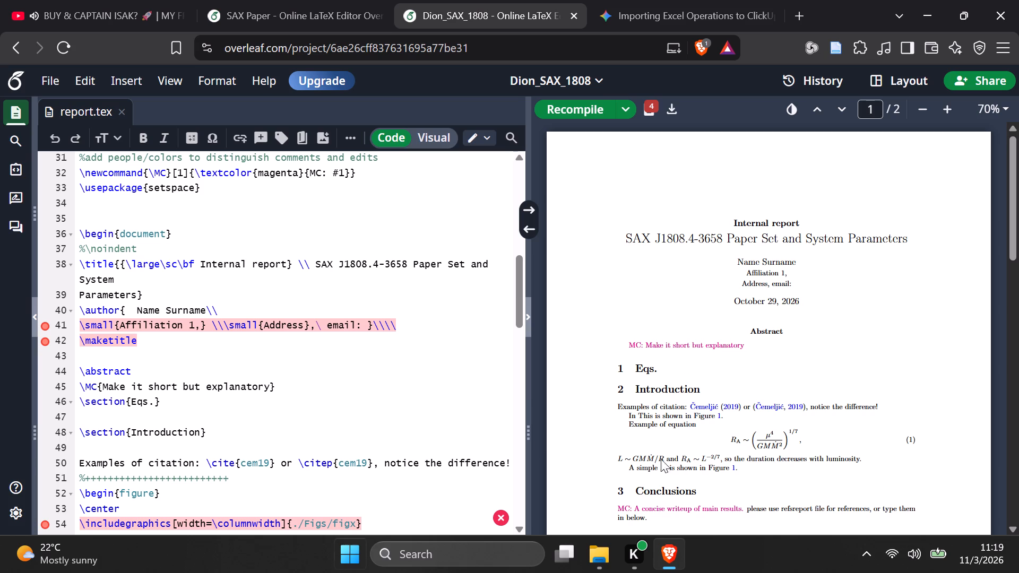
pyautogui.click(799, 22)
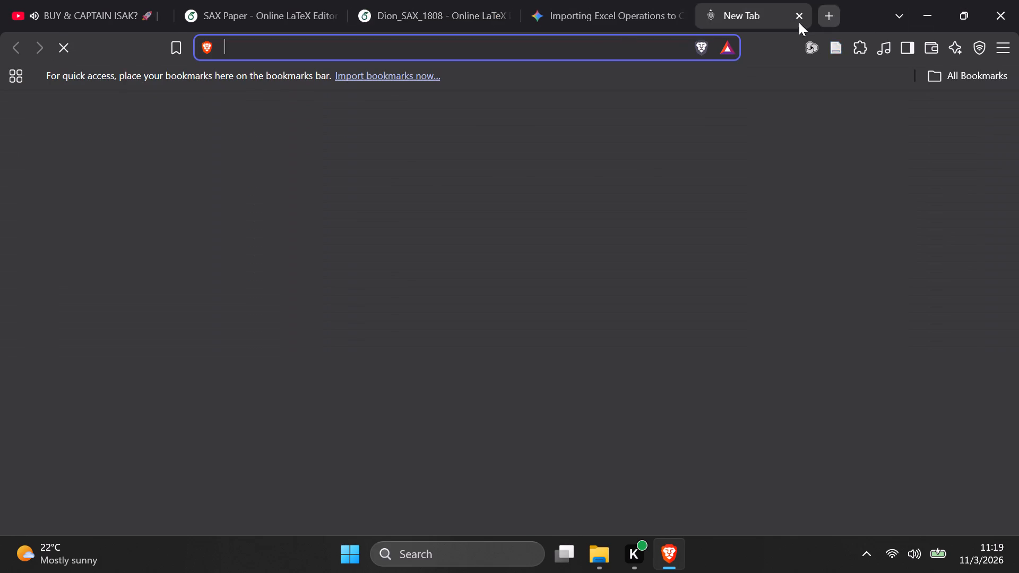
pyautogui.press('x')
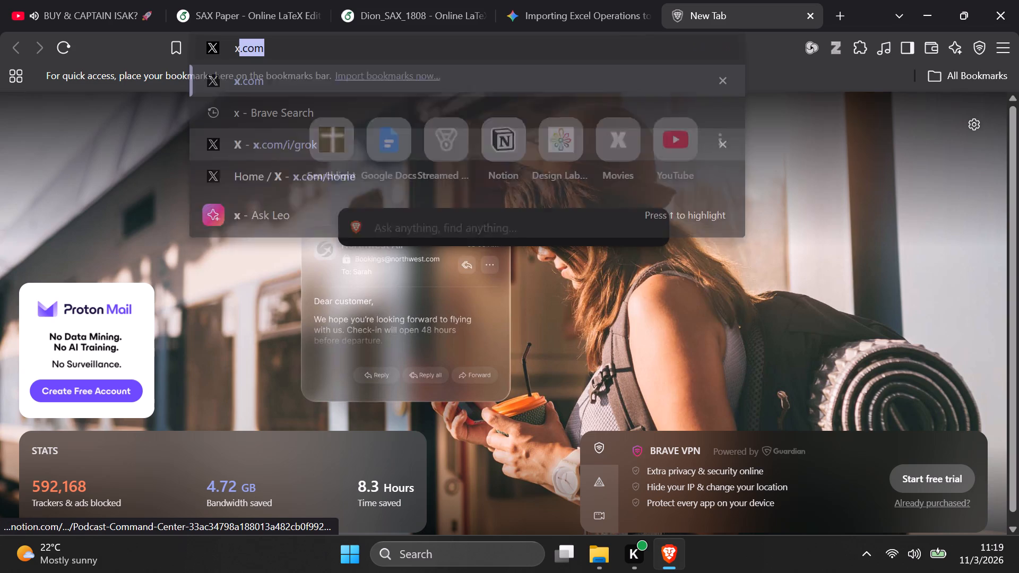
pyautogui.press('Return')
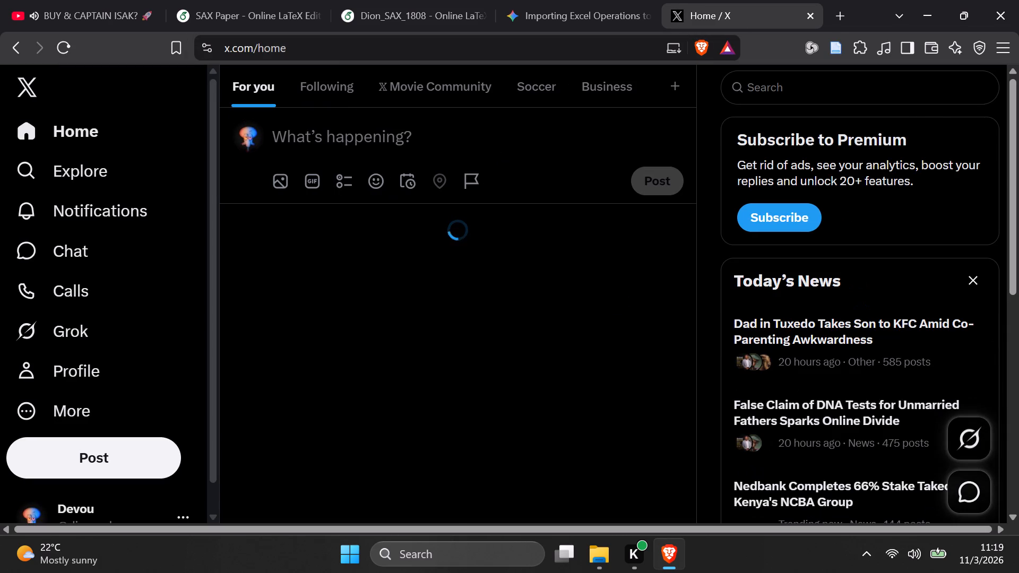
pyautogui.click(78, 342)
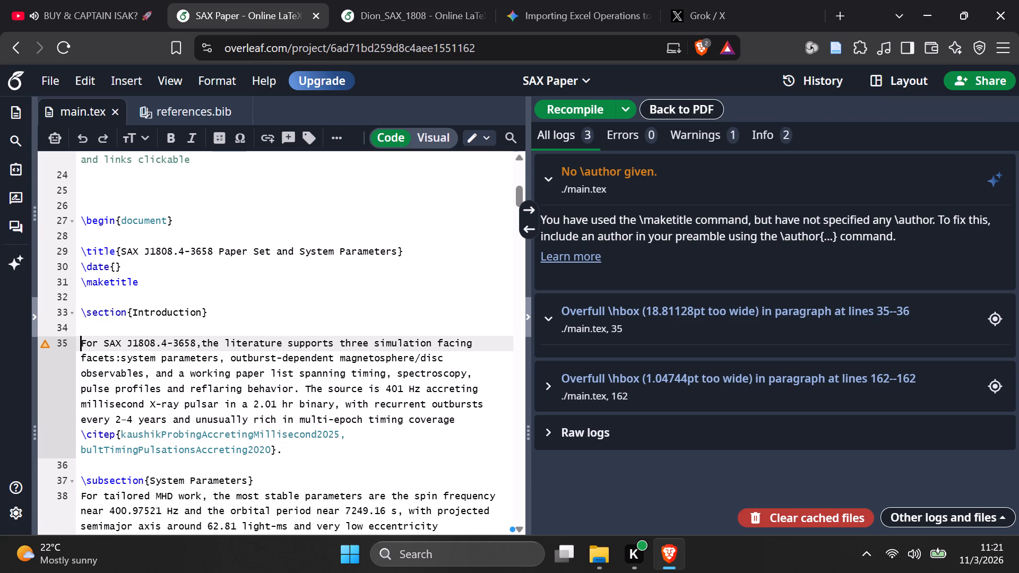
pyautogui.scroll(-1, 301, 355)
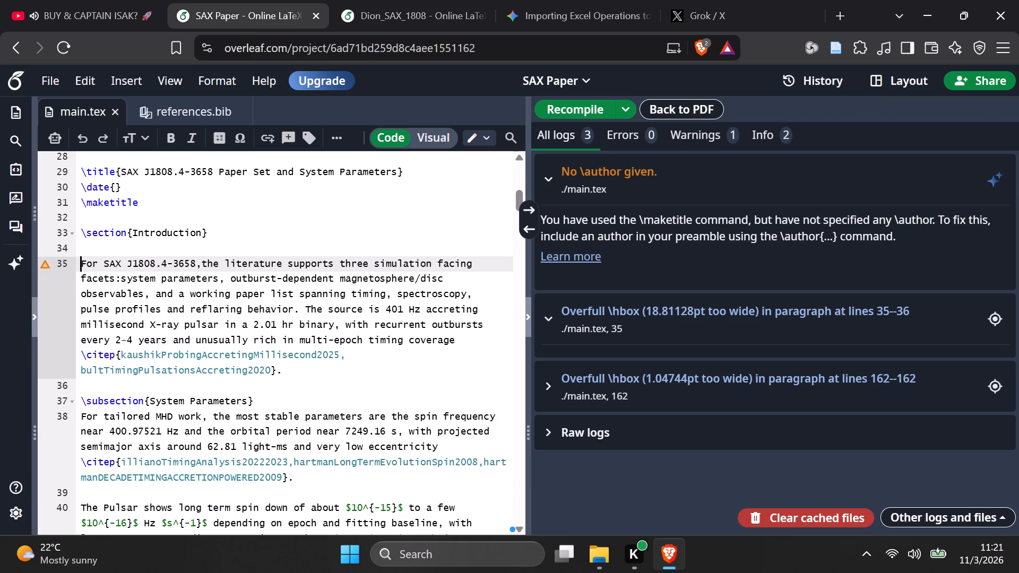
pyautogui.scroll(-1, 105, 256)
pyautogui.scroll(1, 105, 256)
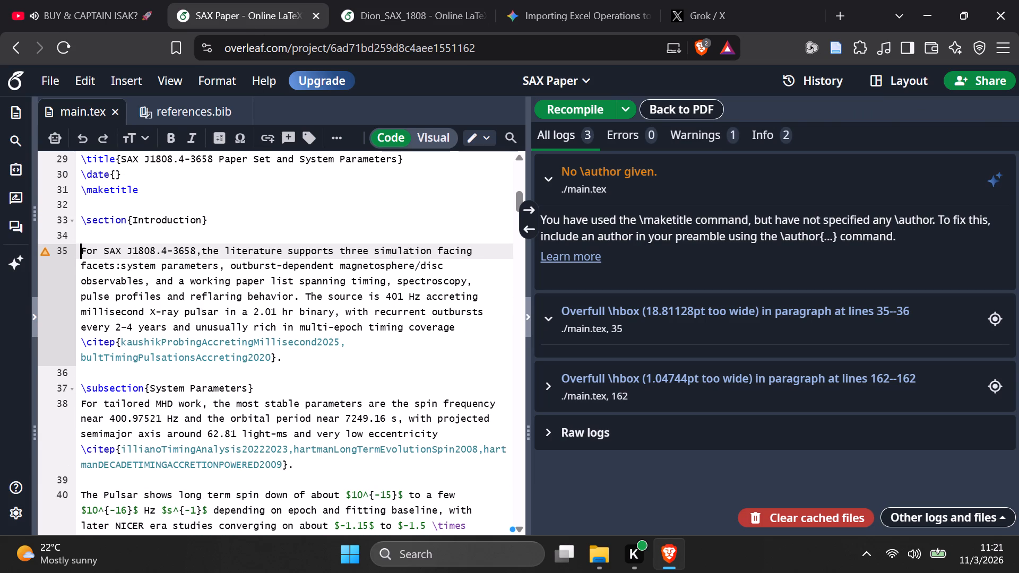
pyautogui.moveTo(81, 216); pyautogui.dragTo(217, 353)
pyautogui.scroll(-4, 217, 353)
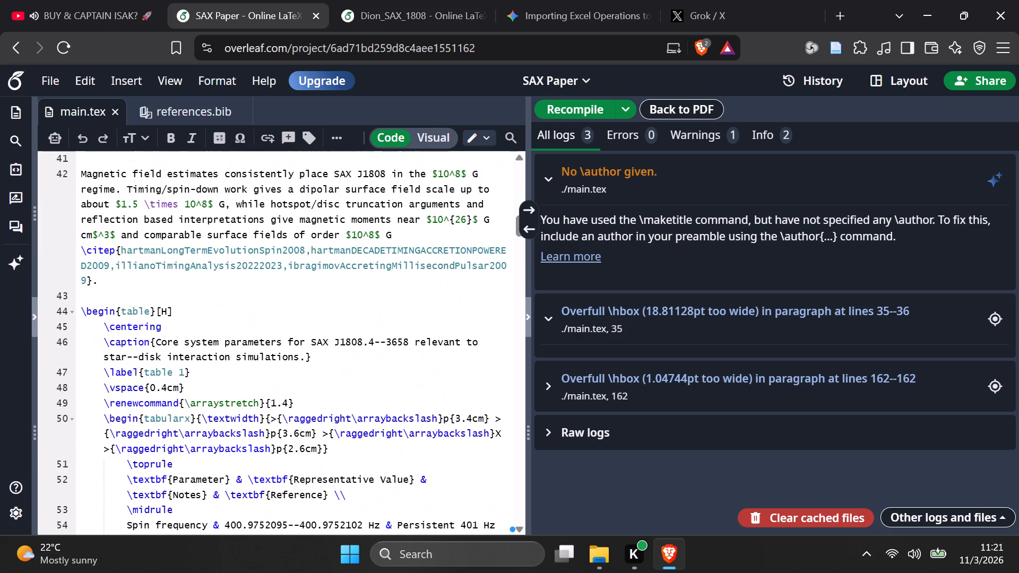
pyautogui.moveTo(217, 353); pyautogui.dragTo(264, 426)
pyautogui.scroll(-1, 217, 353)
pyautogui.scroll(-17, 264, 426)
pyautogui.scroll(-5, 264, 426)
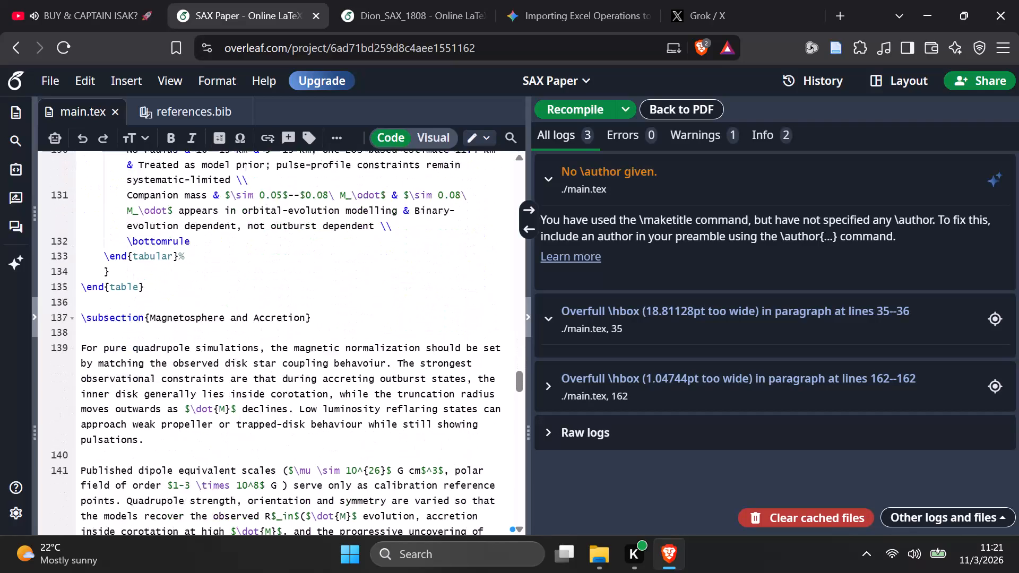
pyautogui.scroll(-2, 264, 426)
pyautogui.moveTo(264, 426); pyautogui.dragTo(270, 480)
pyautogui.scroll(-13, 270, 480)
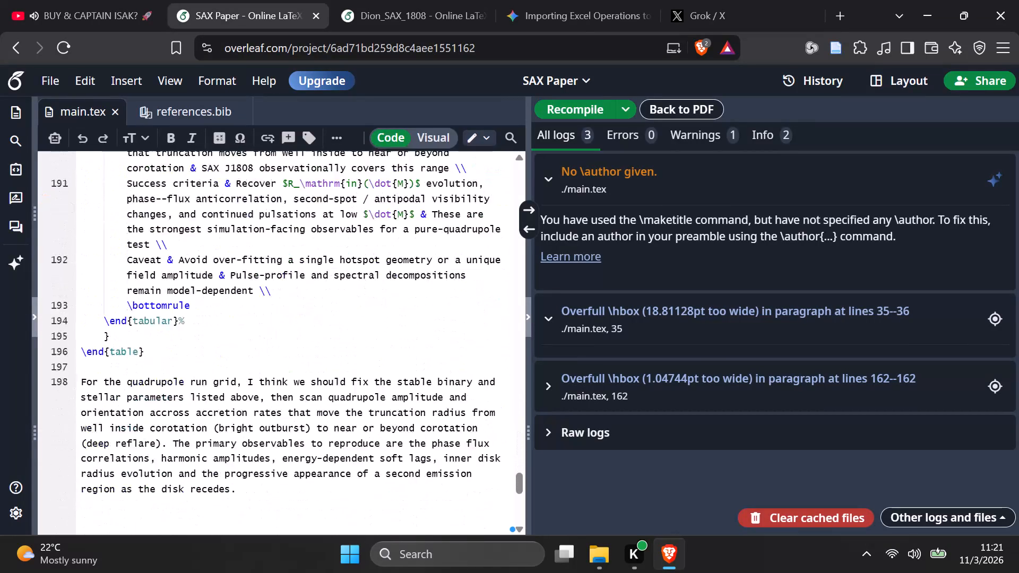
pyautogui.scroll(-2, 270, 480)
pyautogui.moveTo(270, 480); pyautogui.dragTo(158, 352)
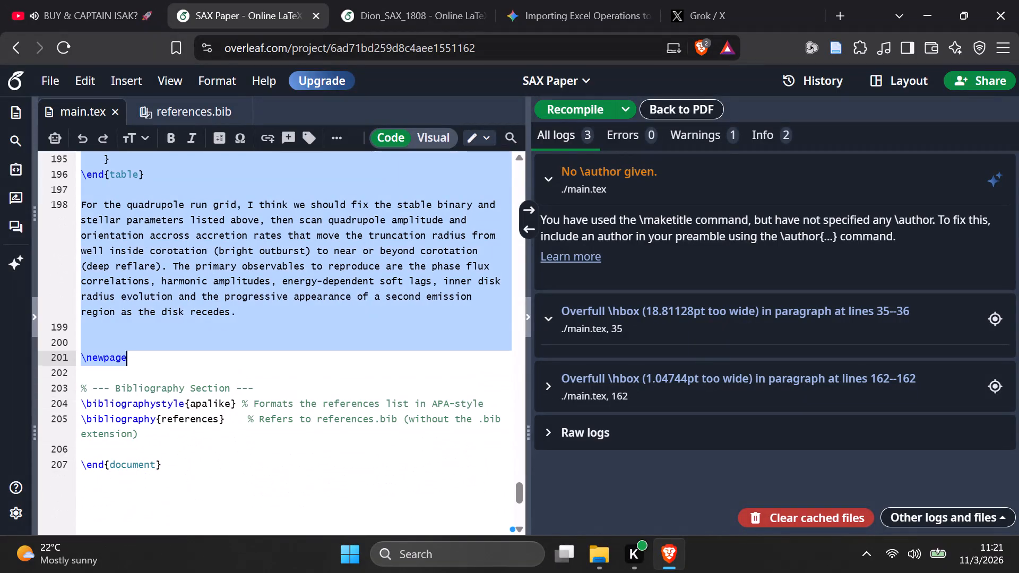
pyautogui.moveTo(158, 352); pyautogui.dragTo(231, 317)
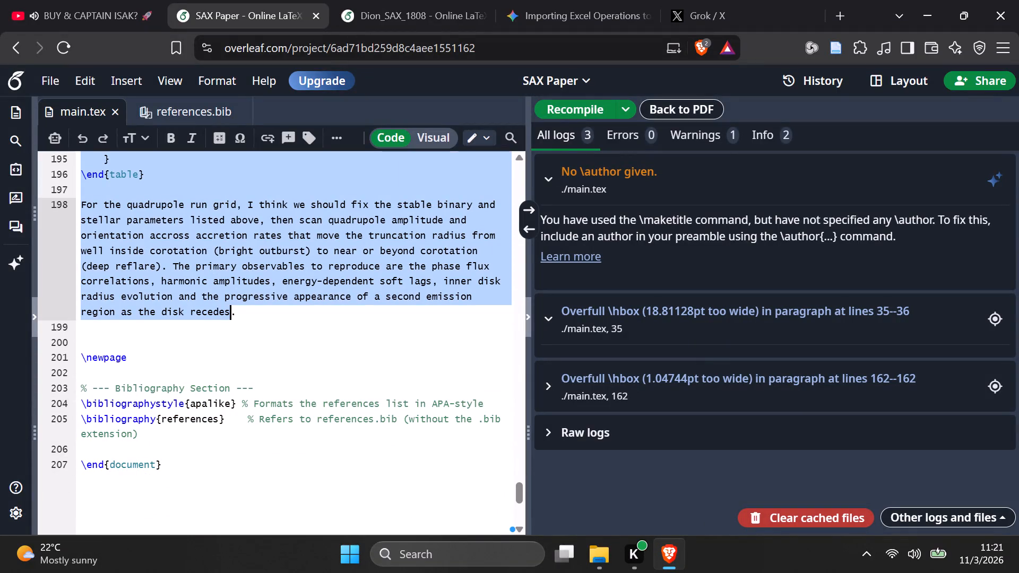
pyautogui.moveTo(231, 317); pyautogui.dragTo(249, 316)
pyautogui.hotkey('ctrl', 'c')
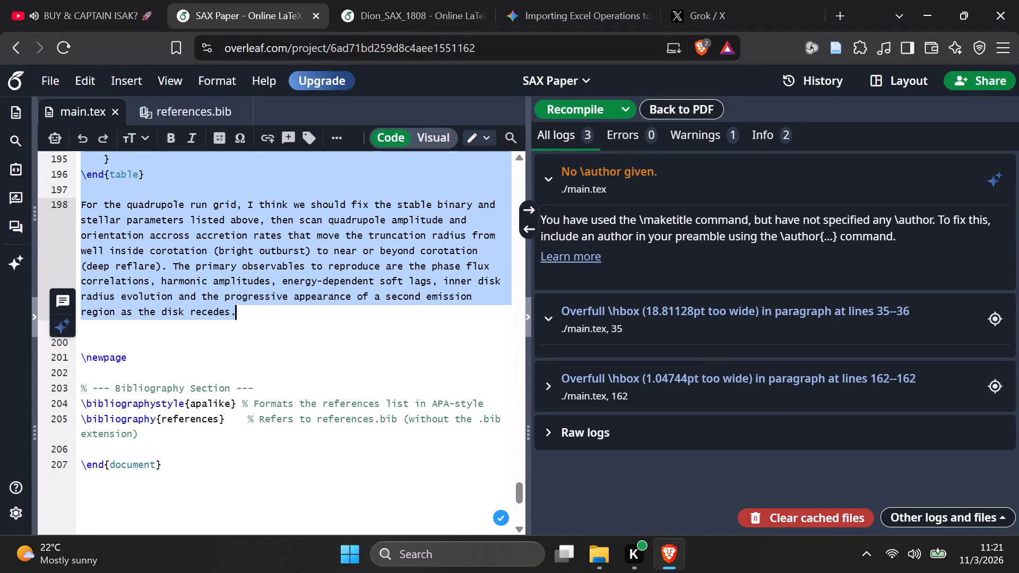
# Paste the copied body into report.tex of Dion_SAX_1808, on a new line between the Conclusions' \MC writeup note and \acknowledgements.
pyautogui.click(425, 24)
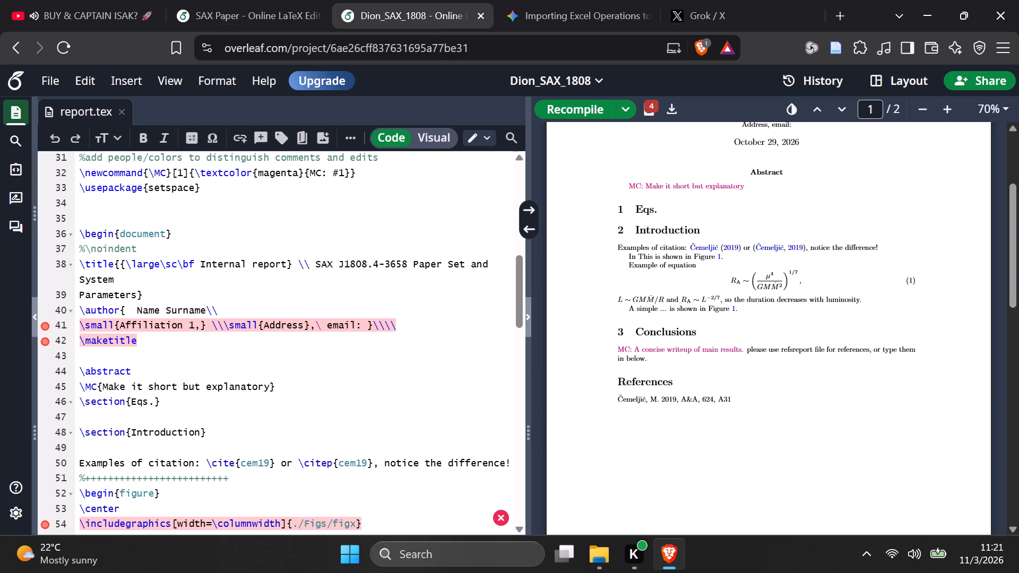
pyautogui.scroll(-7, 376, 361)
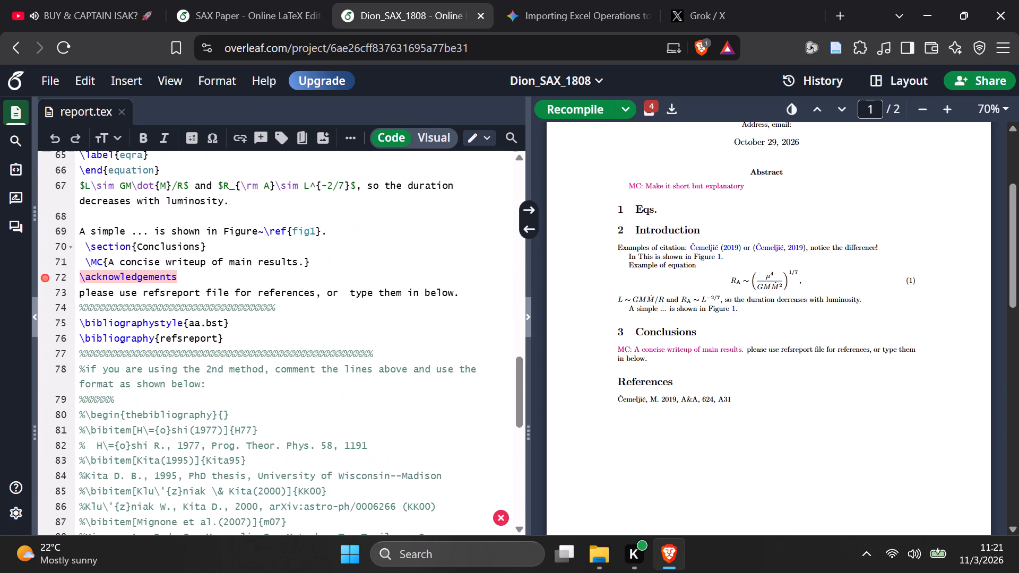
pyautogui.scroll(-2, 376, 361)
pyautogui.scroll(3, 376, 361)
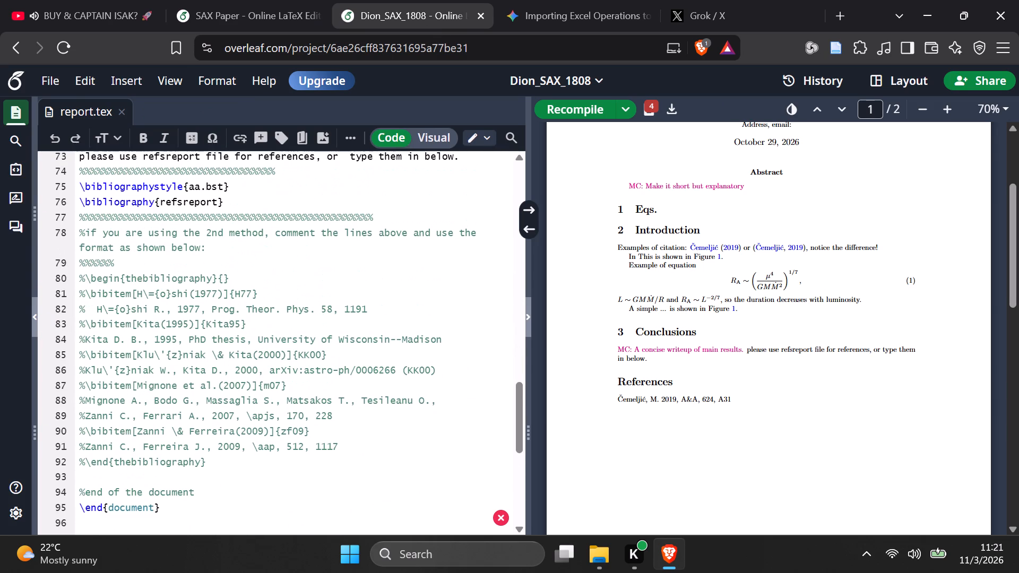
pyautogui.scroll(1, 376, 361)
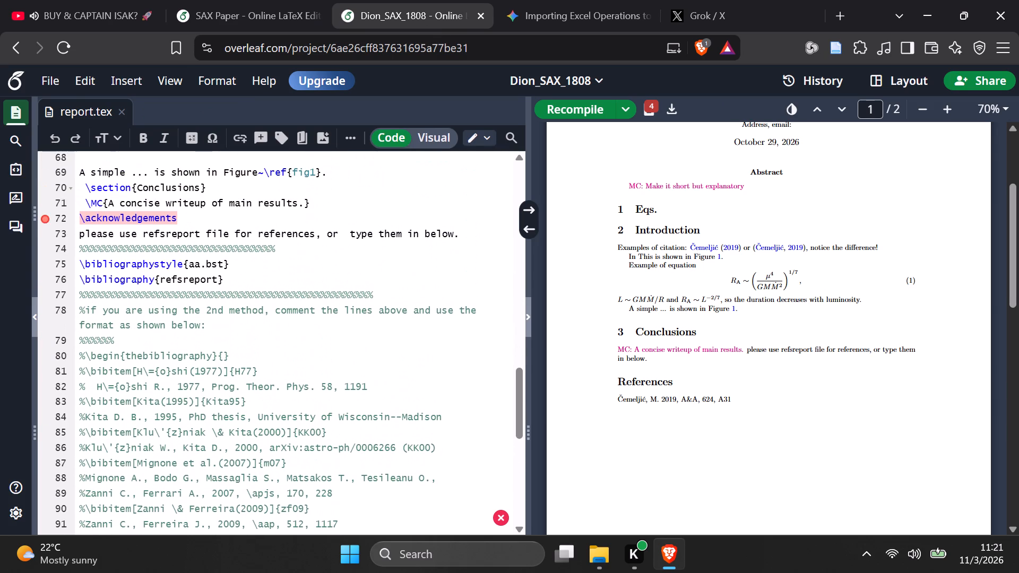
pyautogui.scroll(-2, 376, 361)
pyautogui.scroll(2, 376, 361)
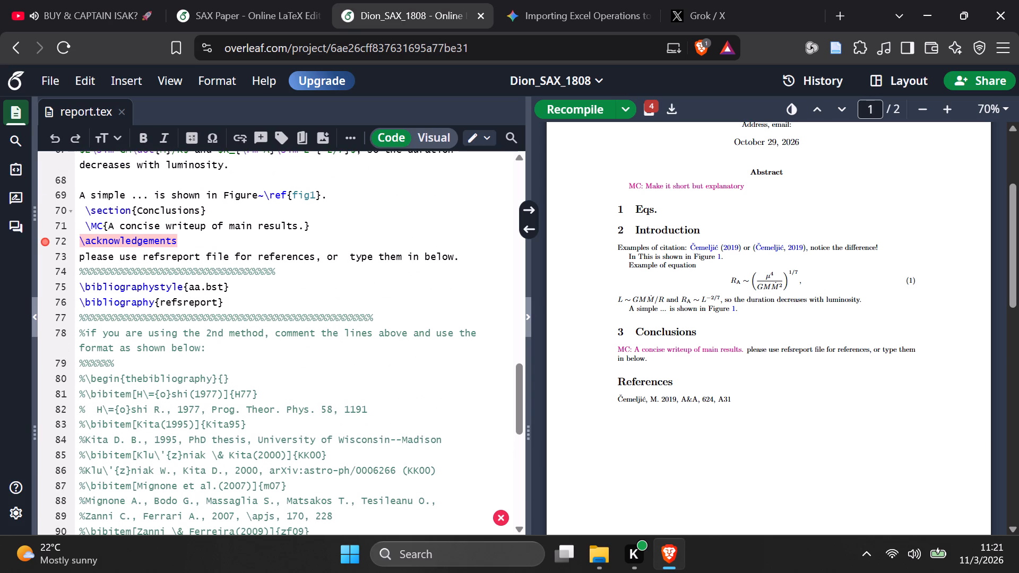
pyautogui.scroll(1, 350, 239)
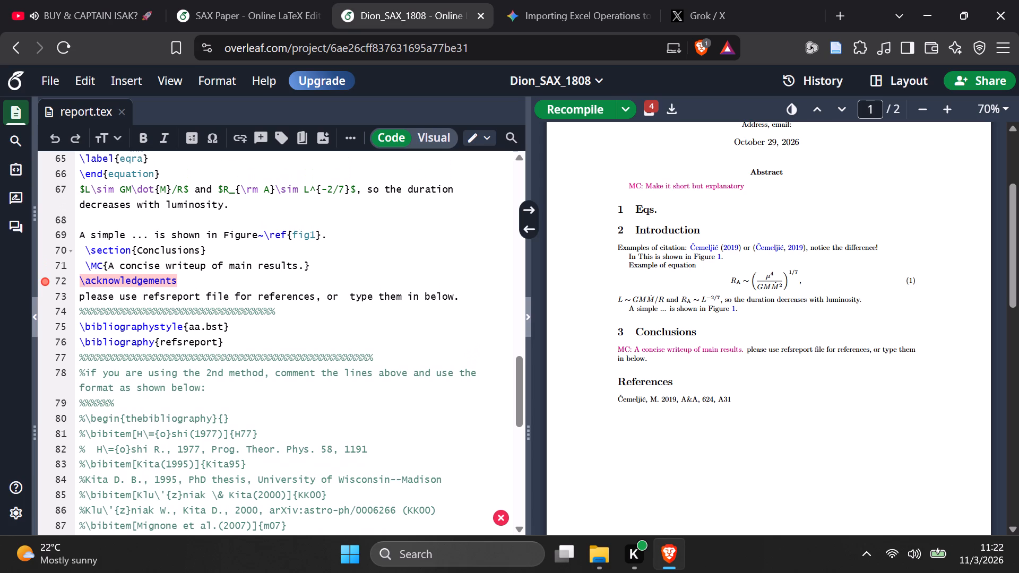
pyautogui.click(352, 255)
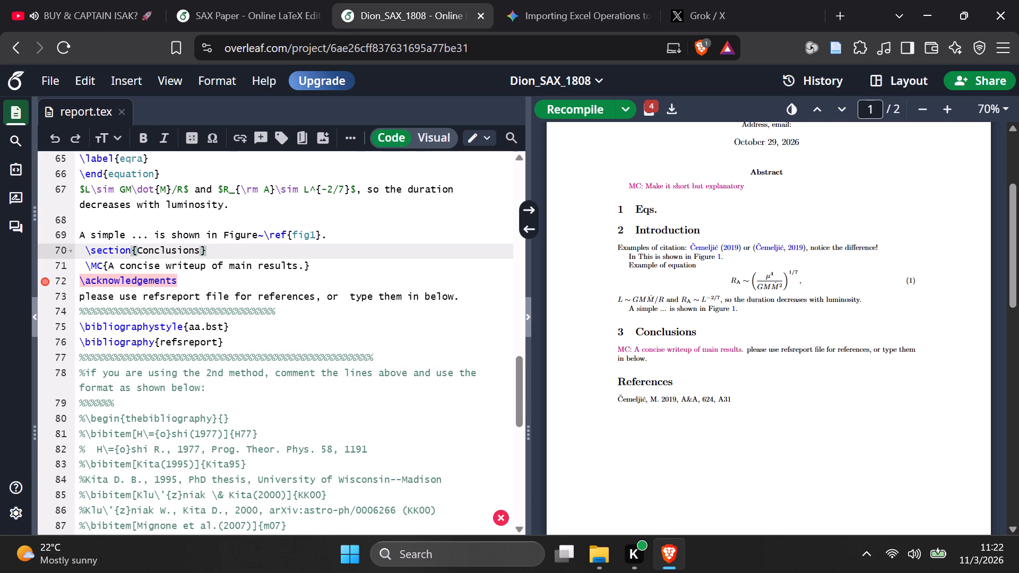
pyautogui.click(356, 262)
pyautogui.press('Return')
pyautogui.press('Return')
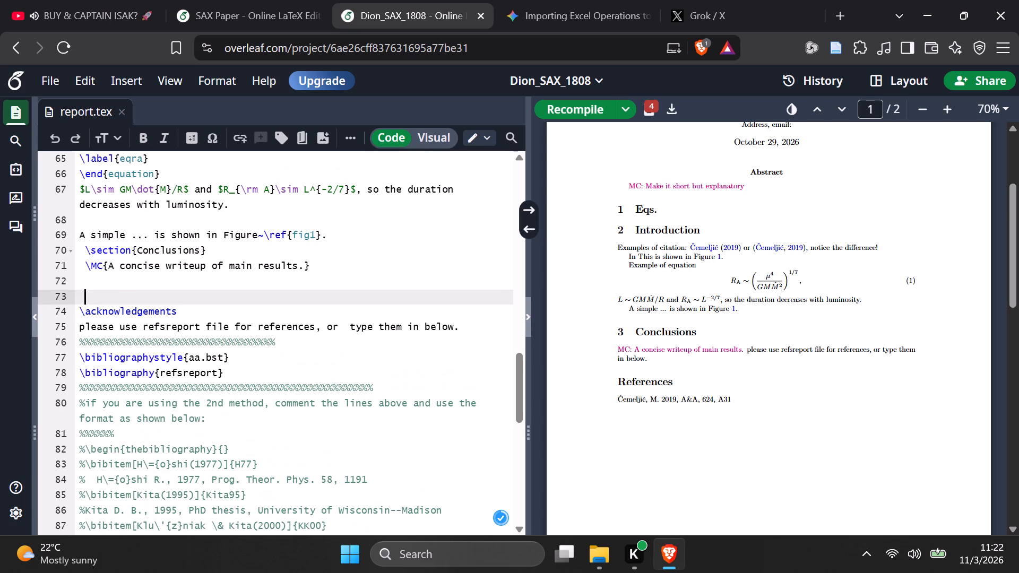
pyautogui.press('Up')
pyautogui.hotkey('ctrl', 'v')
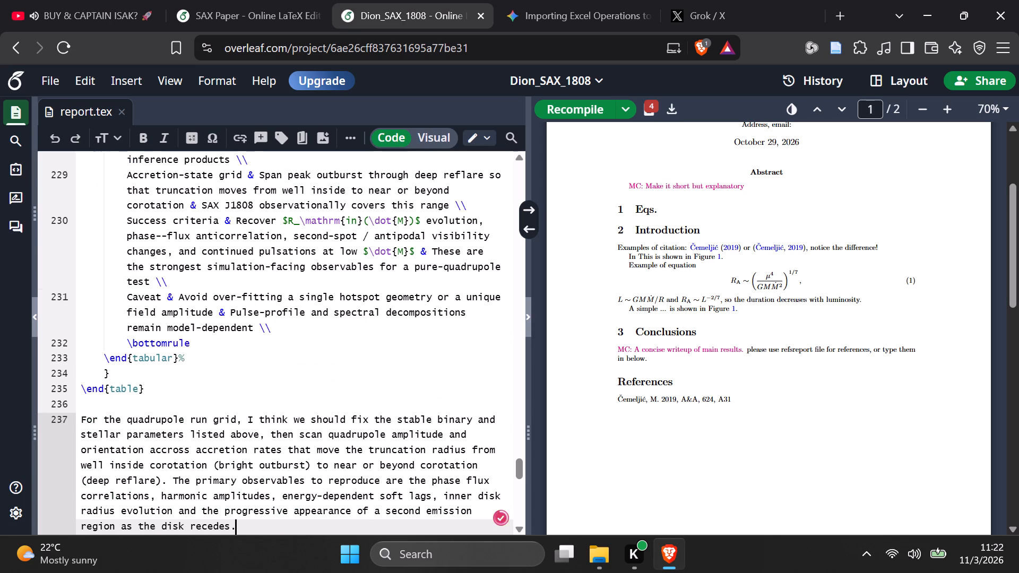
# Recompile the Dion_SAX_1808 report and check how the pasted sections, citations and tables render across the PDF pages.
pyautogui.click(565, 107)
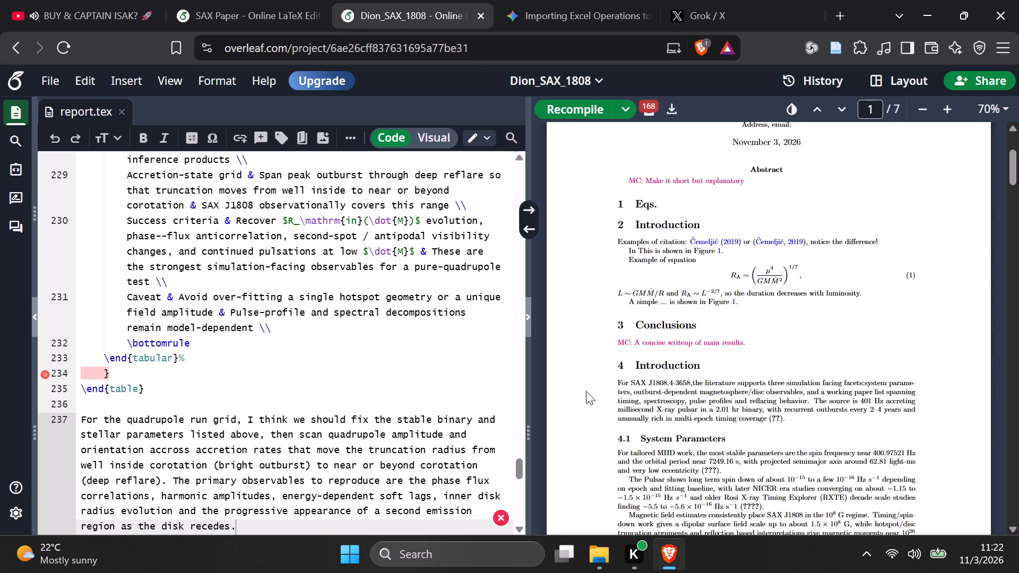
pyautogui.scroll(-8, 689, 387)
pyautogui.scroll(-14, 695, 389)
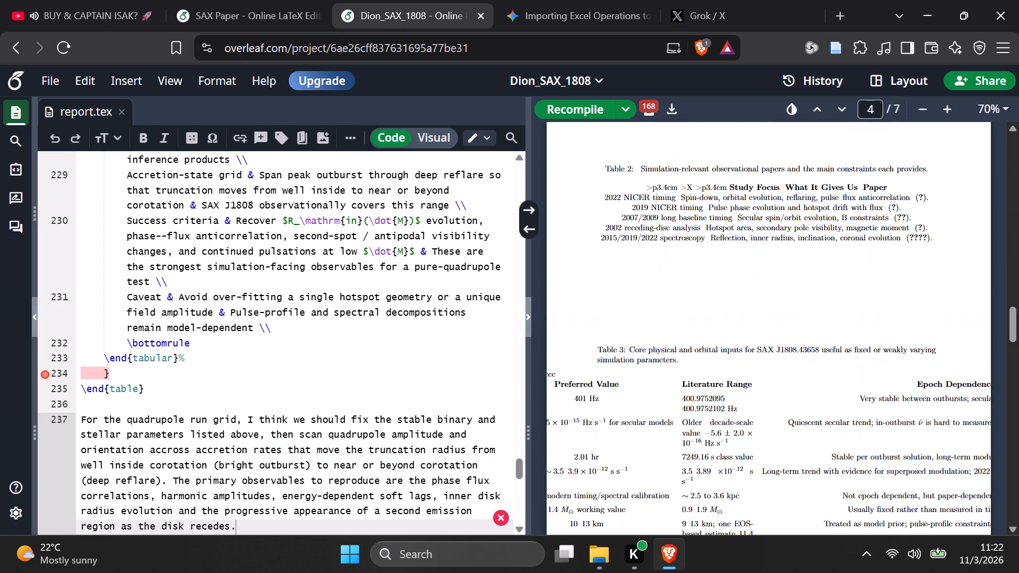
pyautogui.scroll(-17, 695, 393)
pyautogui.scroll(-4, 694, 398)
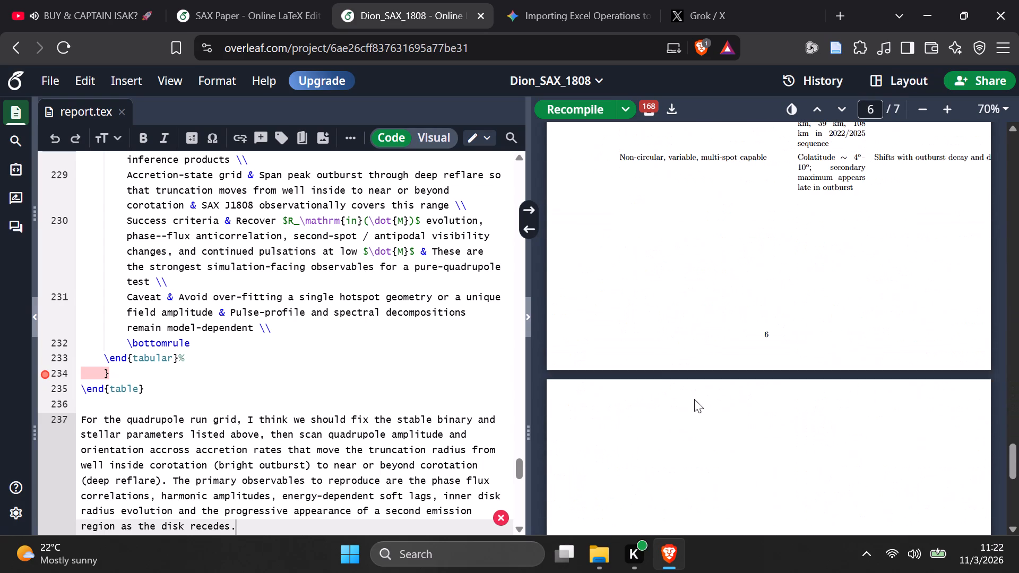
pyautogui.scroll(-14, 694, 399)
pyautogui.scroll(11, 693, 404)
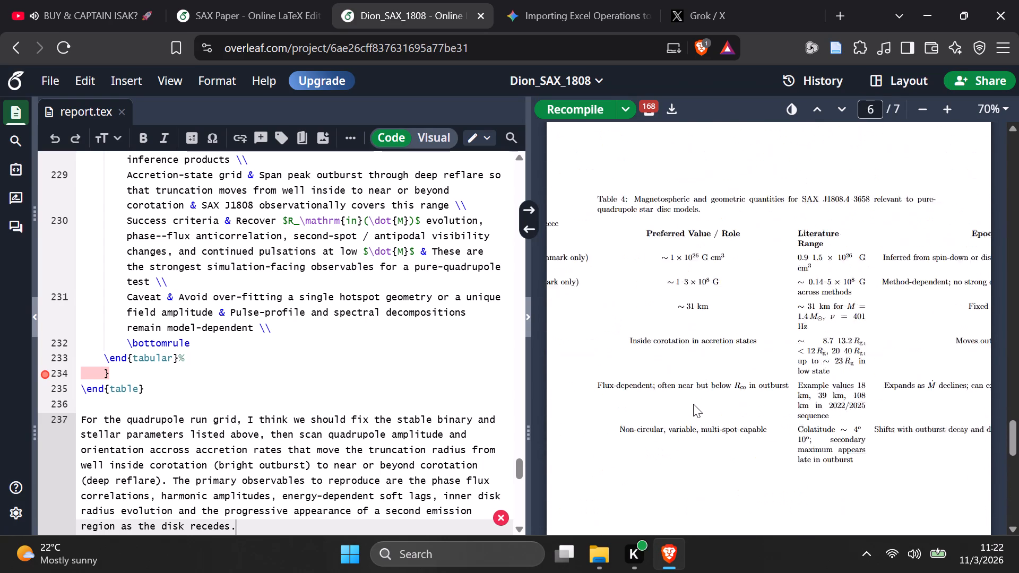
pyautogui.scroll(20, 693, 404)
pyautogui.scroll(6, 693, 404)
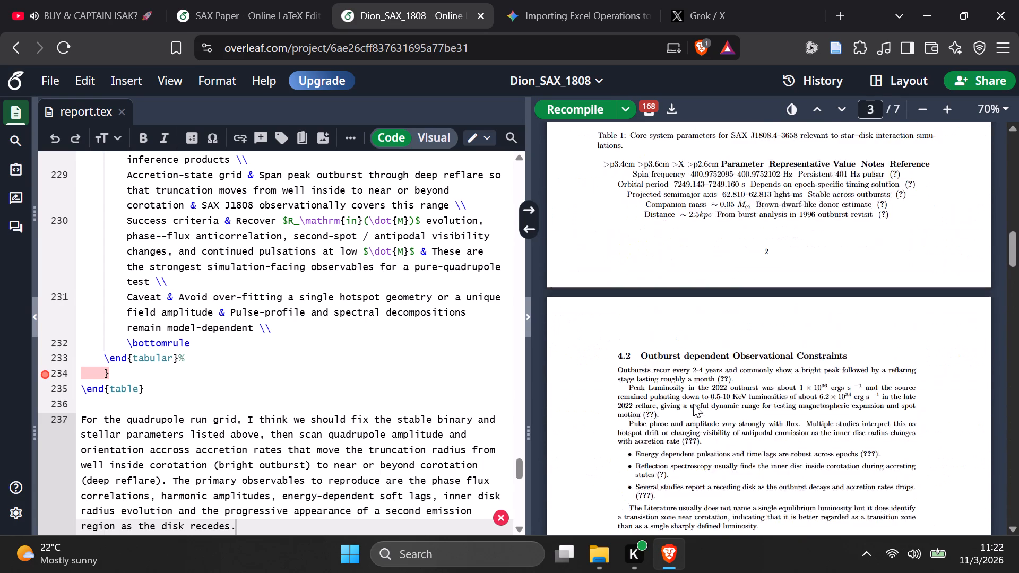
pyautogui.scroll(20, 693, 404)
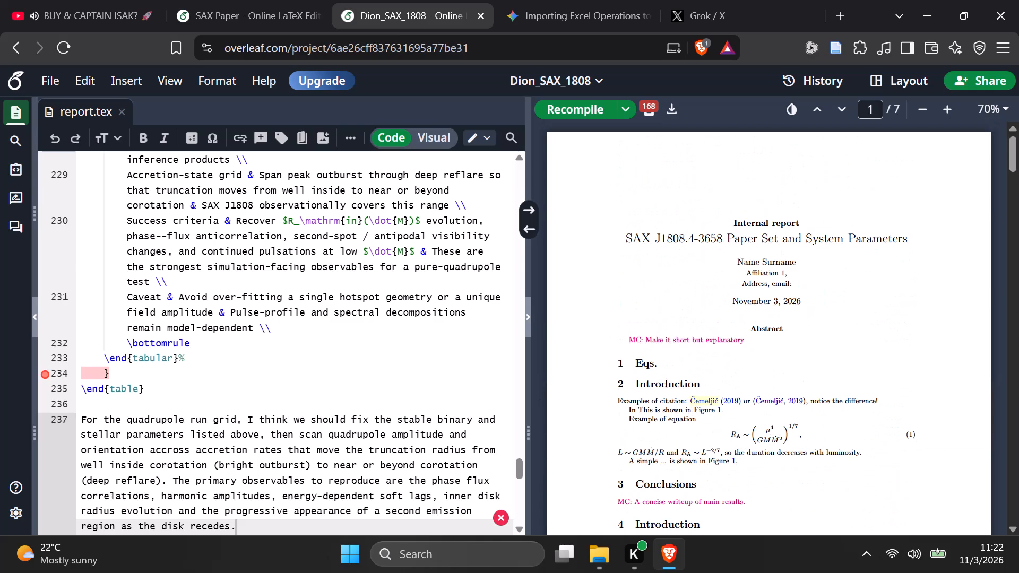
# Cut the template's Conclusions heading and its \MC writeup note from above the pasted Introduction in report.tex.
pyautogui.scroll(6, 175, 303)
pyautogui.scroll(2, 217, 310)
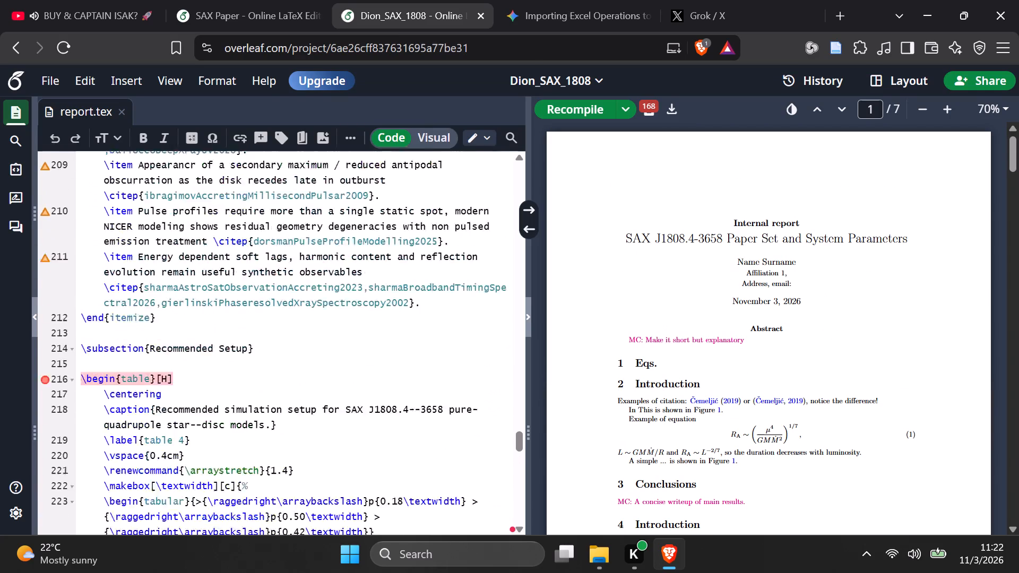
pyautogui.scroll(14, 219, 311)
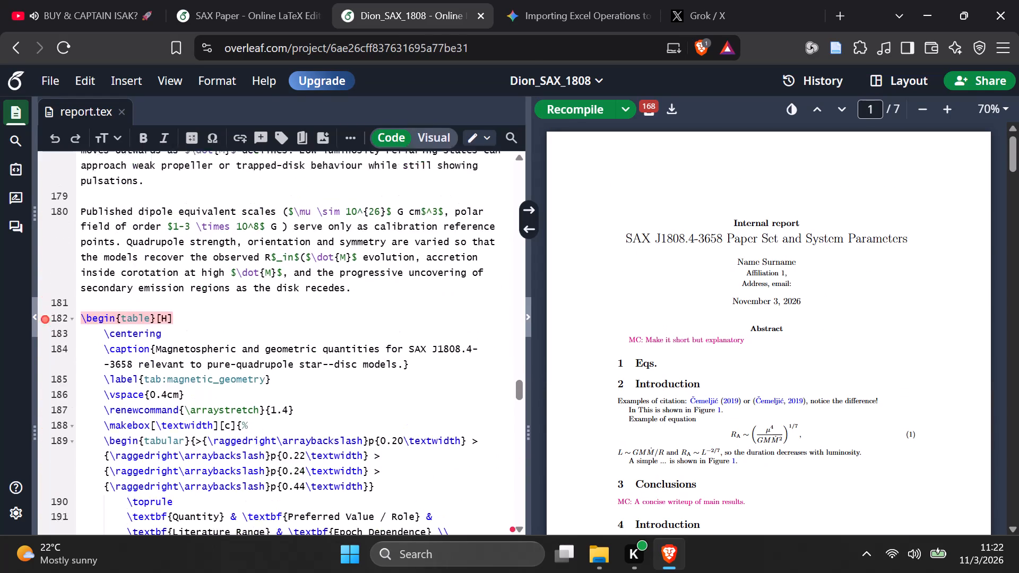
pyautogui.scroll(17, 219, 311)
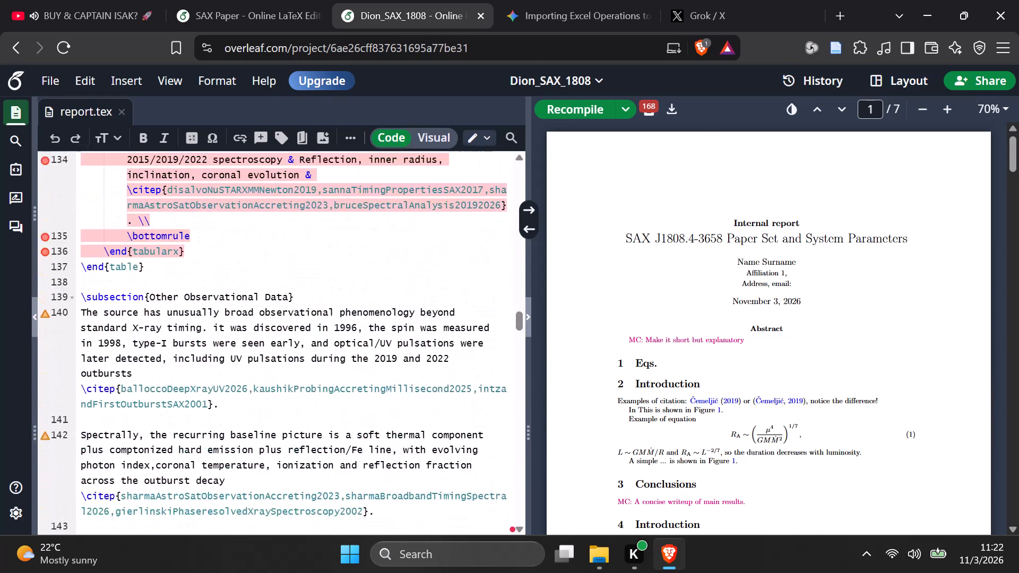
pyautogui.scroll(16, 219, 311)
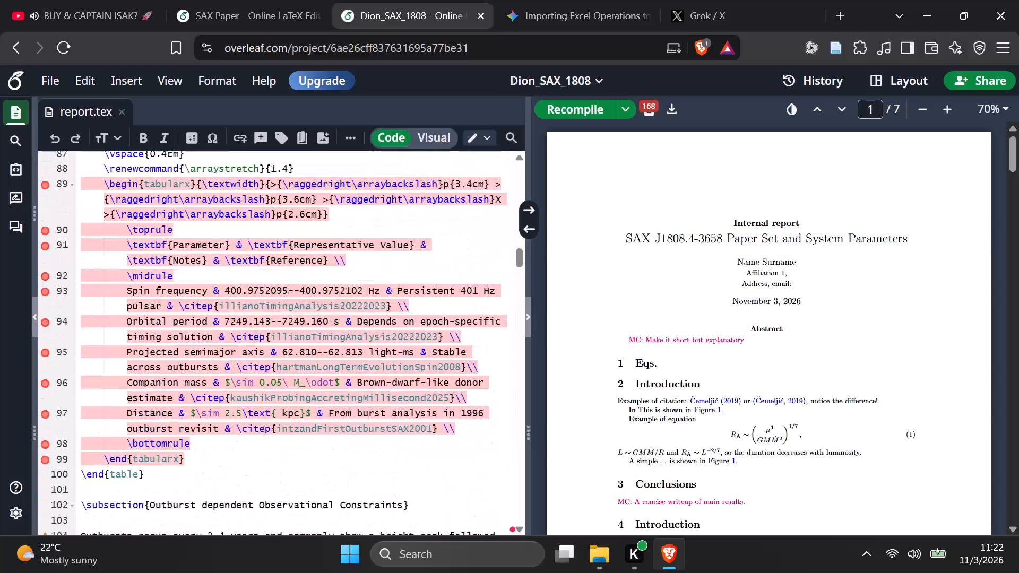
pyautogui.scroll(14, 219, 311)
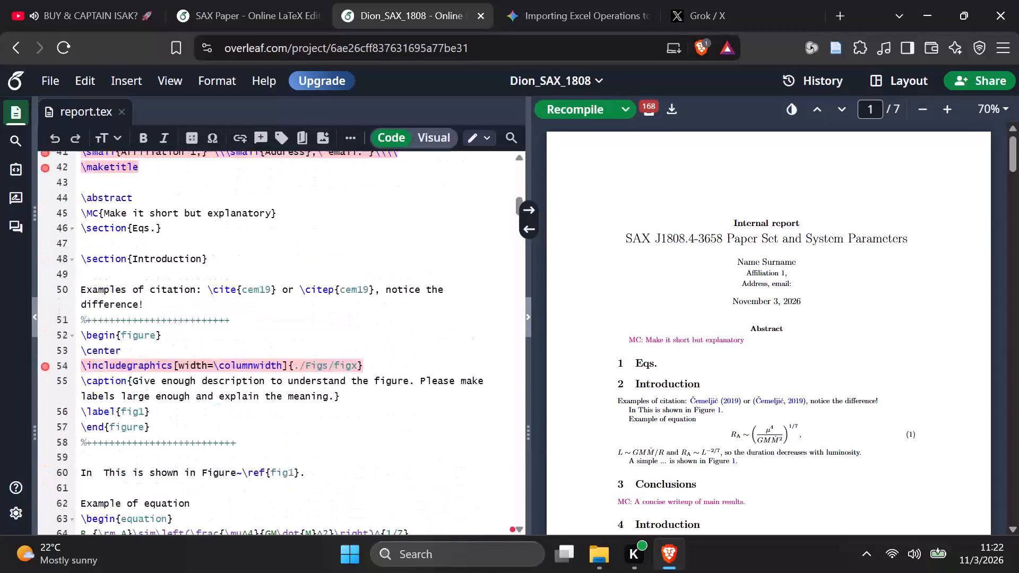
pyautogui.scroll(3, 219, 311)
pyautogui.scroll(-1, 219, 311)
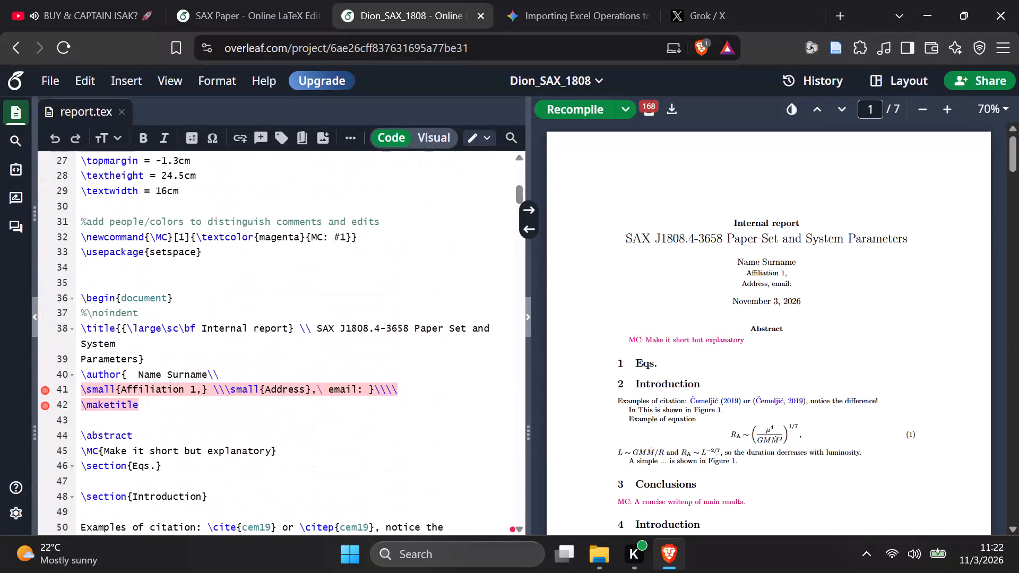
pyautogui.scroll(-1, 219, 311)
pyautogui.scroll(-1, 358, 405)
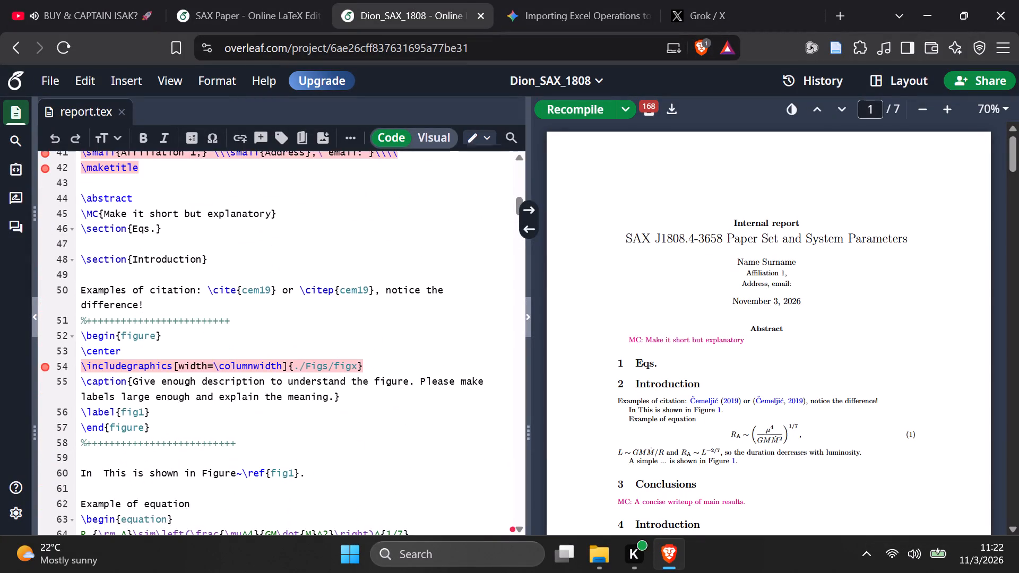
pyautogui.scroll(-4, 339, 406)
pyautogui.scroll(-2, 641, 492)
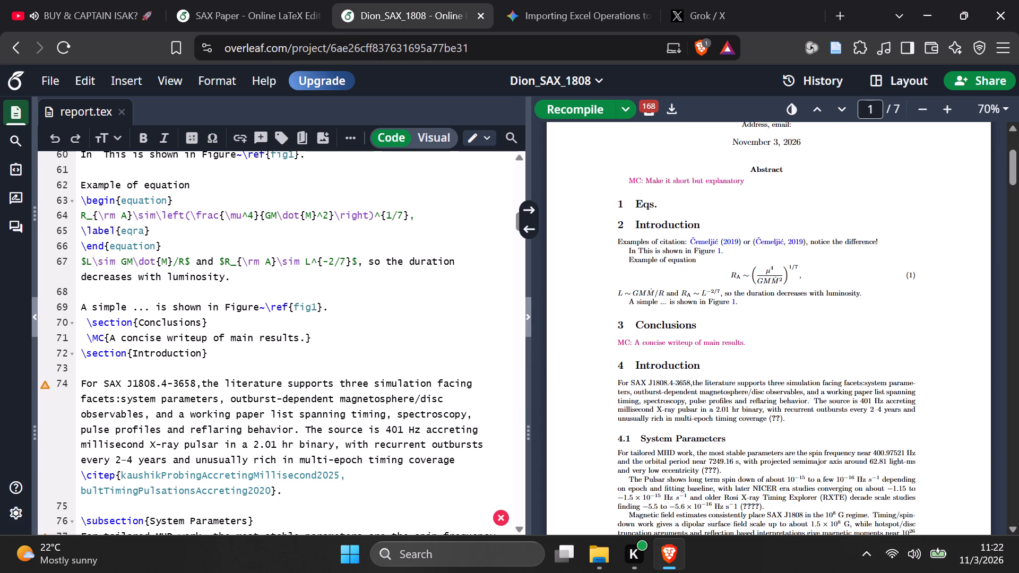
pyautogui.moveTo(313, 340); pyautogui.dragTo(175, 323)
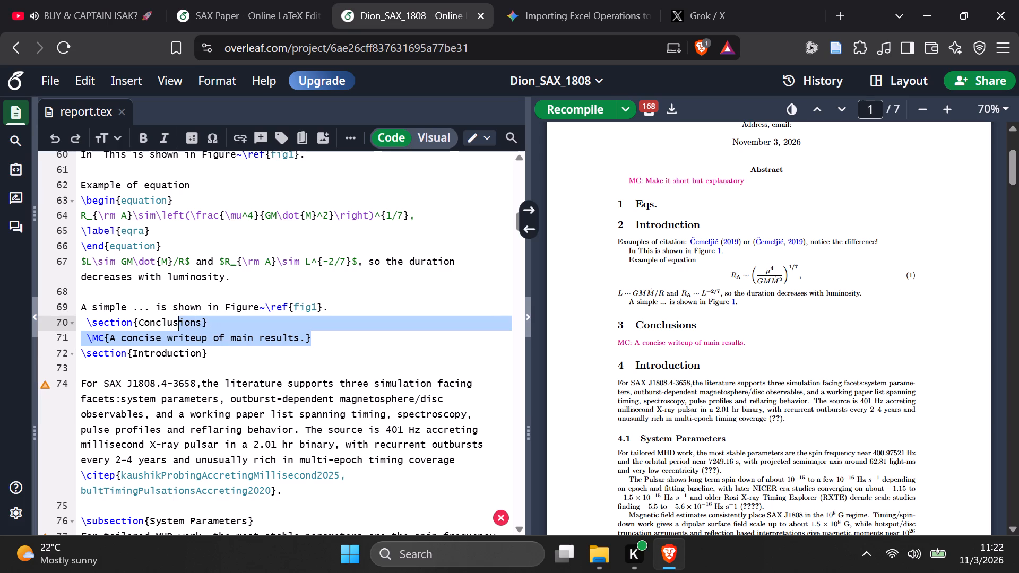
pyautogui.moveTo(175, 323); pyautogui.dragTo(79, 320)
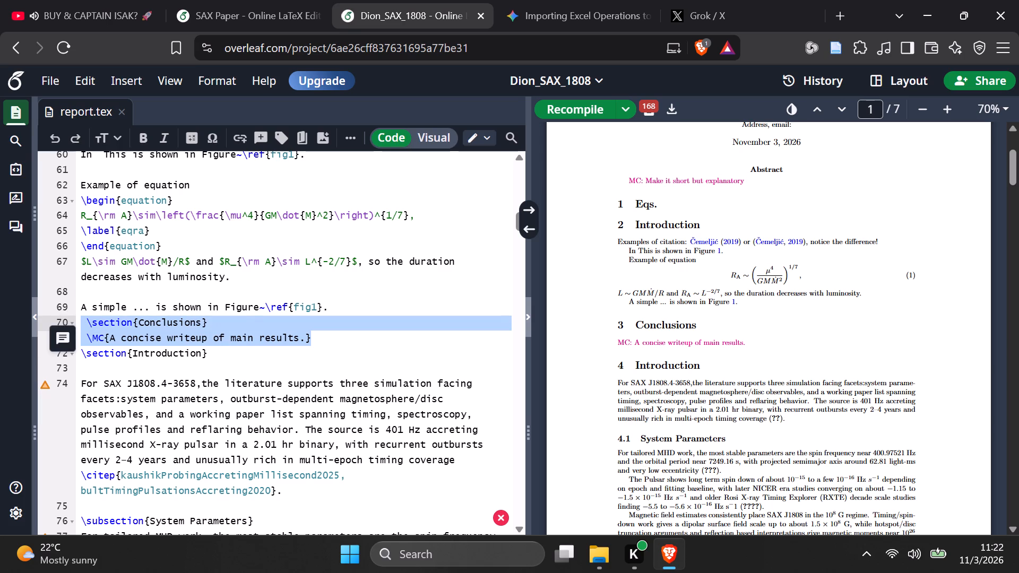
pyautogui.hotkey('ctrl', 'x')
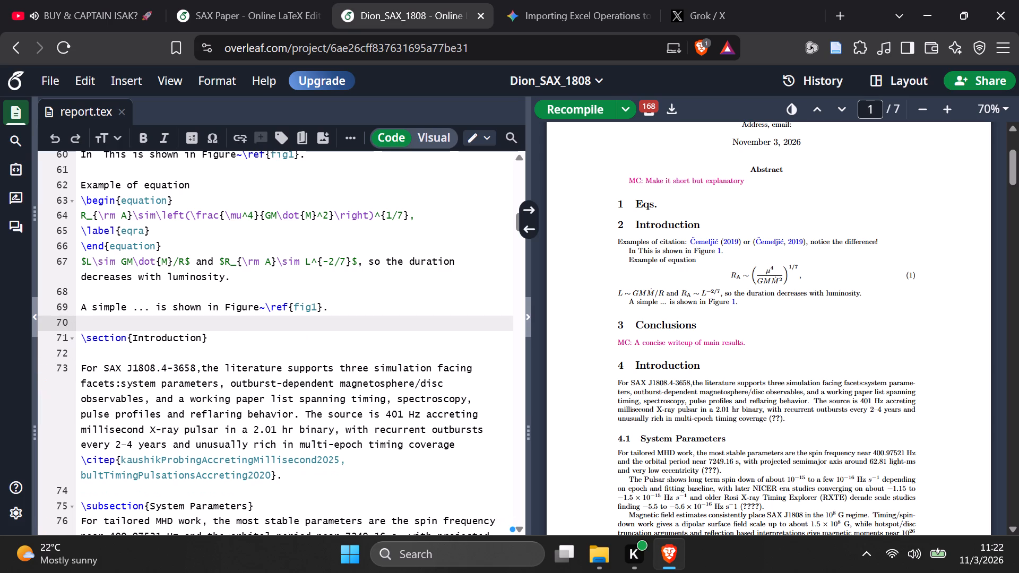
# Paste the Conclusions heading and \MC note after the closing quadrupole run grid paragraph, before \acknowledgements, set off by a blank line.
pyautogui.scroll(-20, 287, 344)
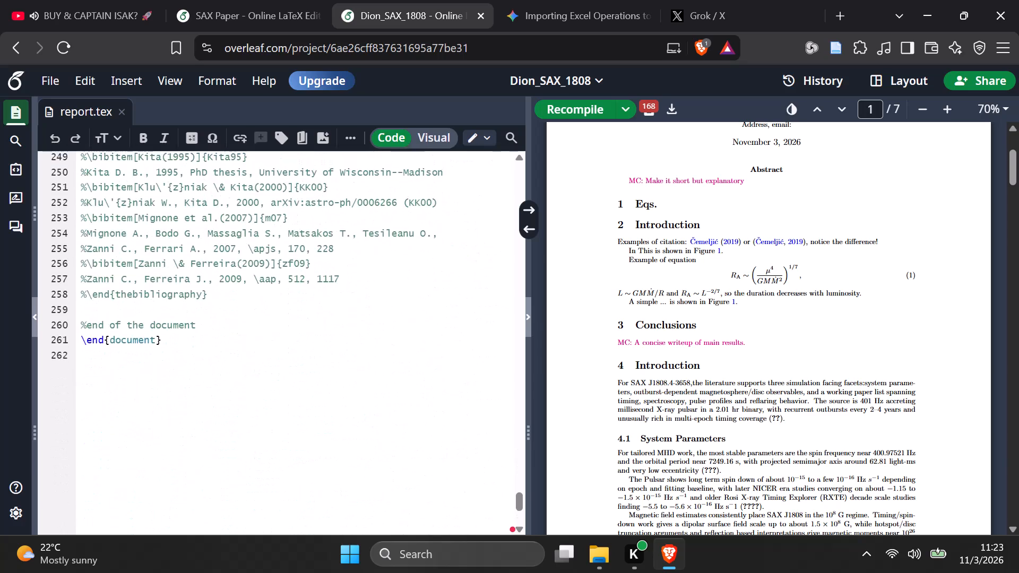
pyautogui.scroll(3, 335, 334)
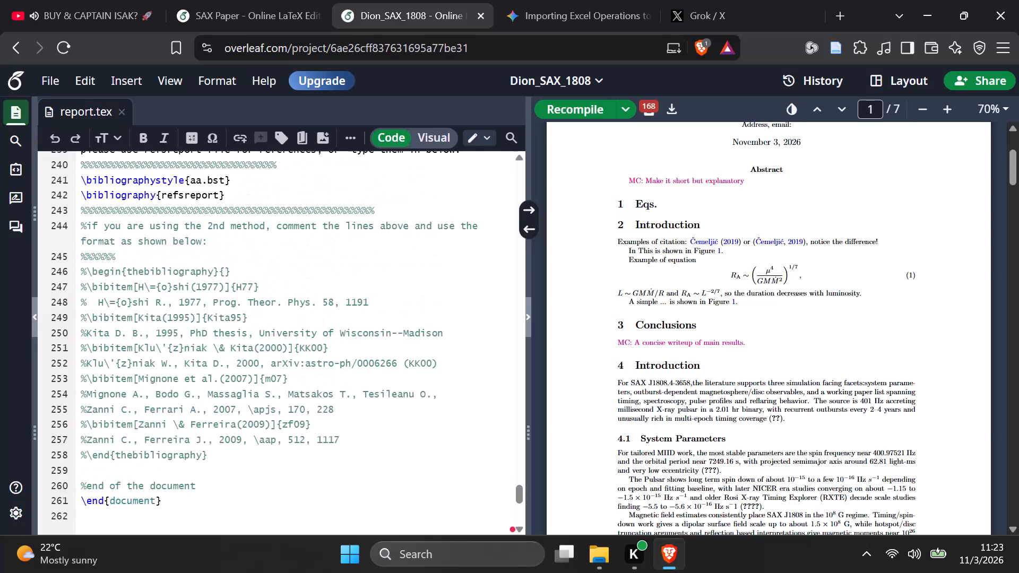
pyautogui.scroll(1, 318, 336)
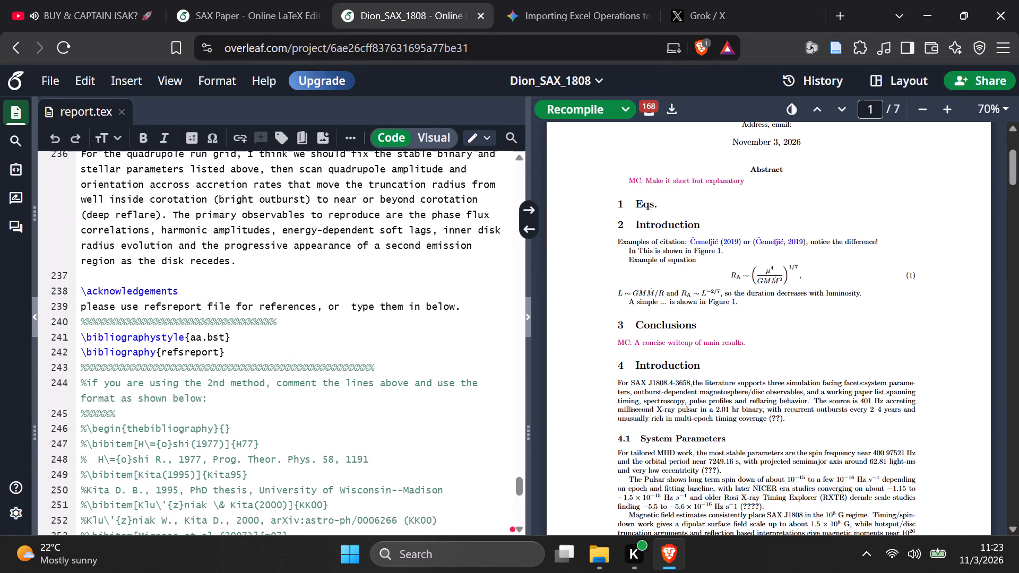
pyautogui.click(236, 267)
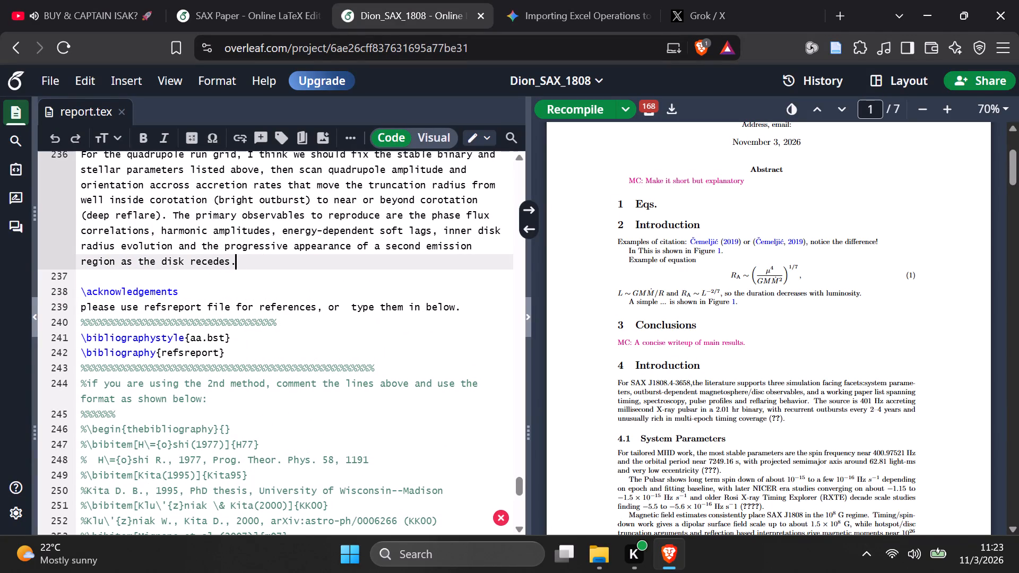
pyautogui.press('Return')
pyautogui.press('Return')
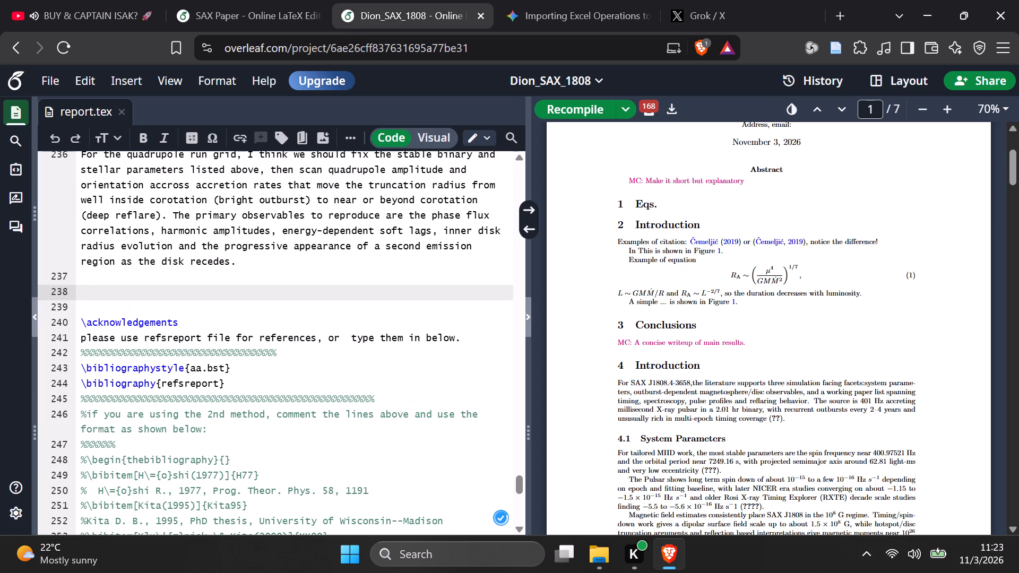
pyautogui.hotkey('ctrl', 'v')
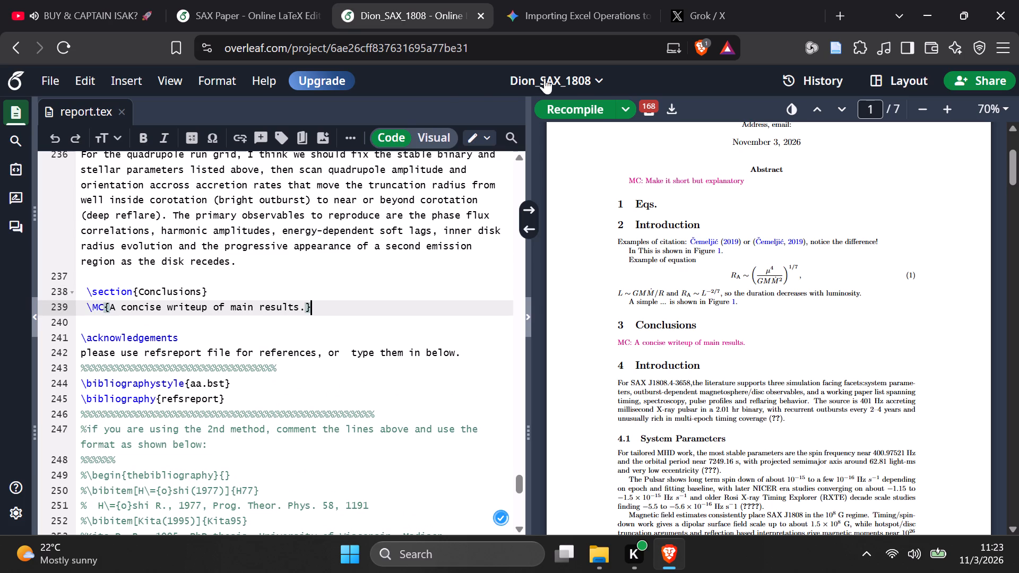
# Recompile the report with the Conclusions section in its new place.
pyautogui.click(592, 108)
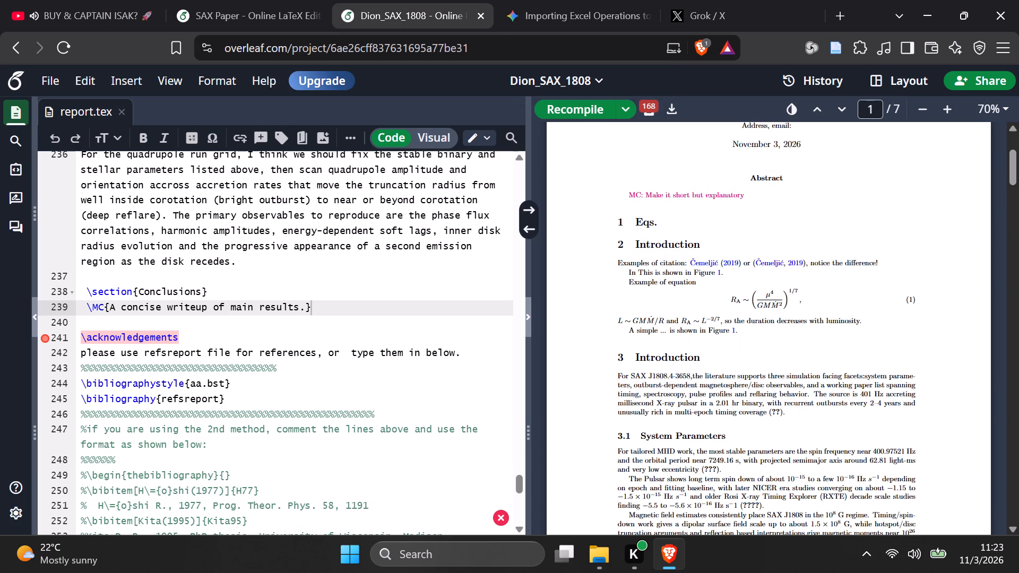
pyautogui.scroll(1, 353, 331)
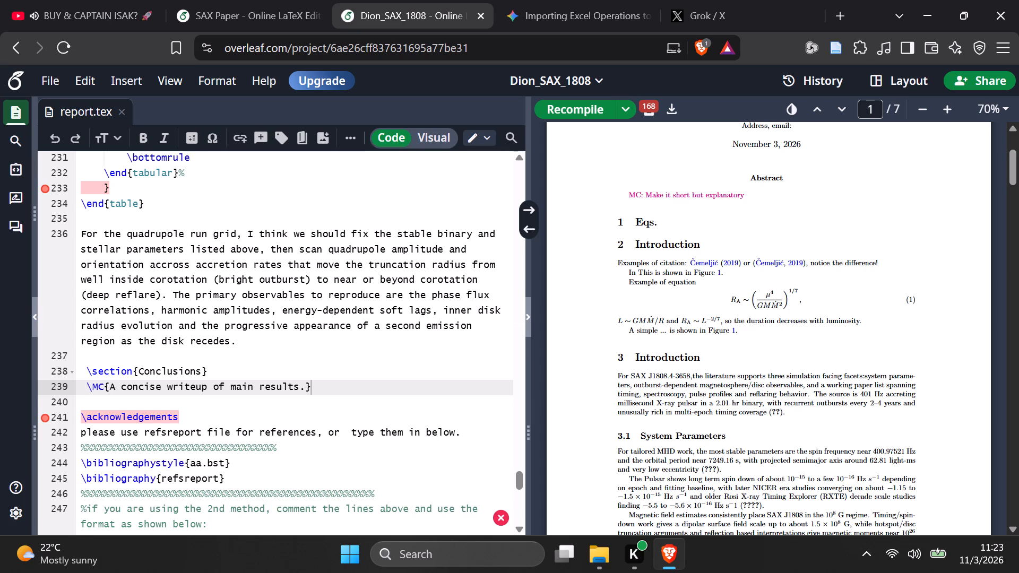
# Delete the template's sample Introduction section, including its example citations, figure and equation, and the leftover blank lines above the pasted Introduction.
pyautogui.doubleClick(619, 242)
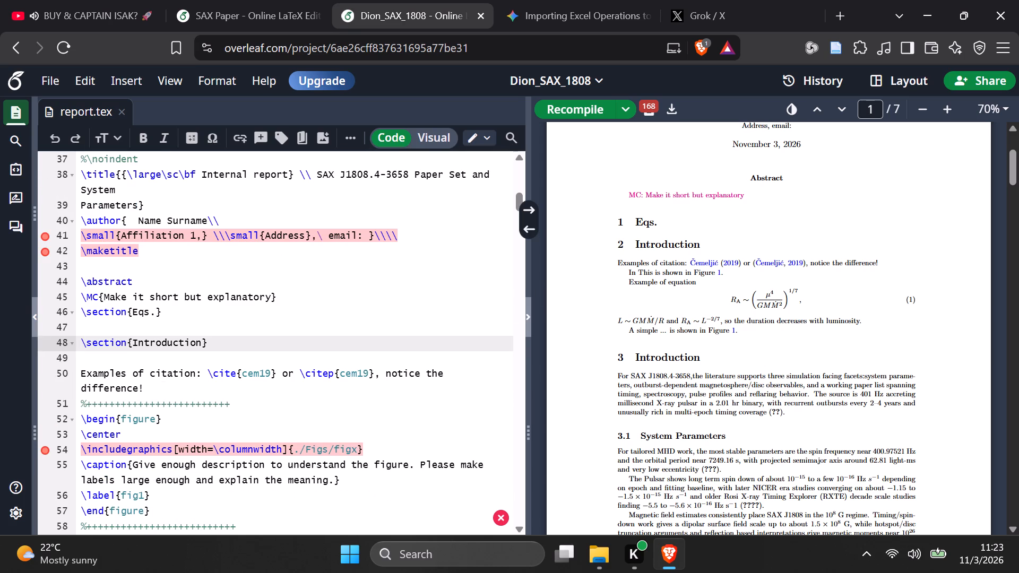
pyautogui.scroll(-1, 321, 360)
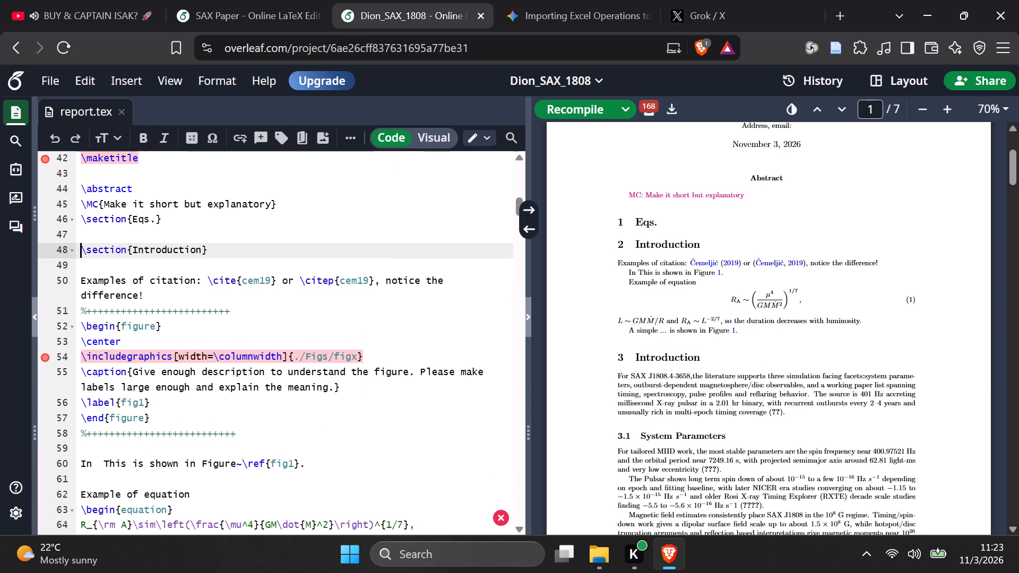
pyautogui.scroll(-1, 321, 360)
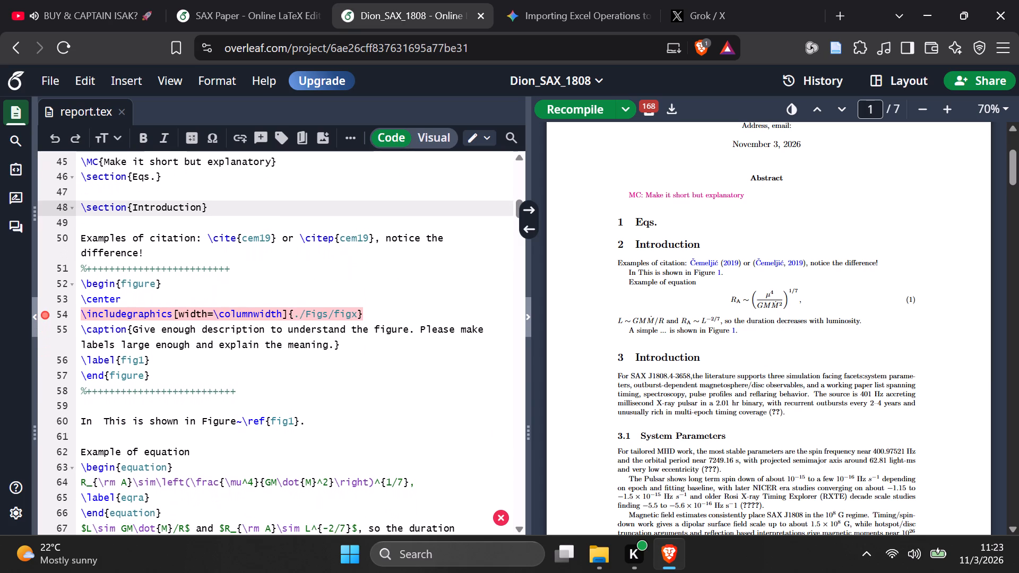
pyautogui.scroll(-2, 321, 360)
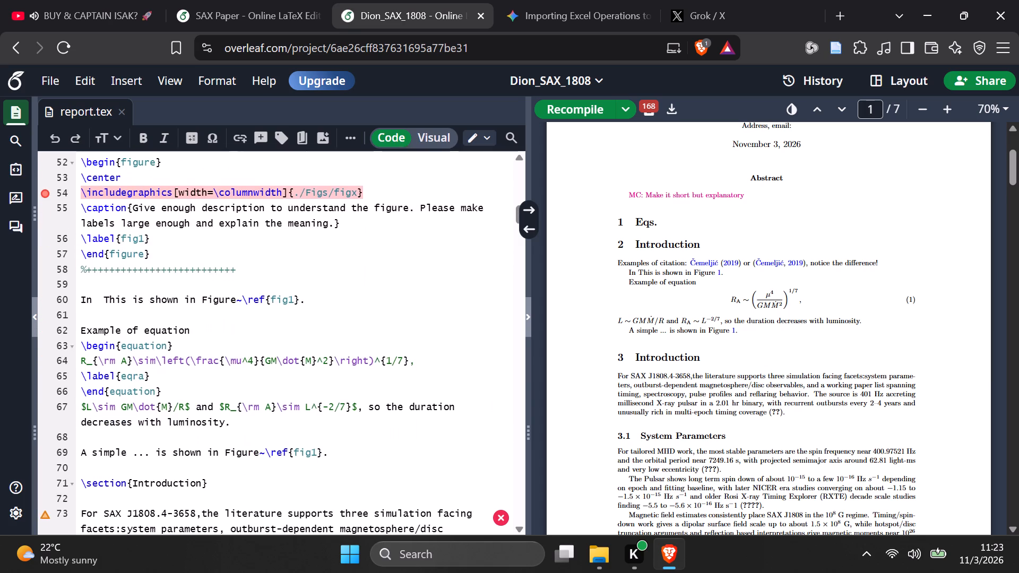
pyautogui.scroll(-1, 321, 360)
pyautogui.moveTo(330, 397); pyautogui.dragTo(268, 389)
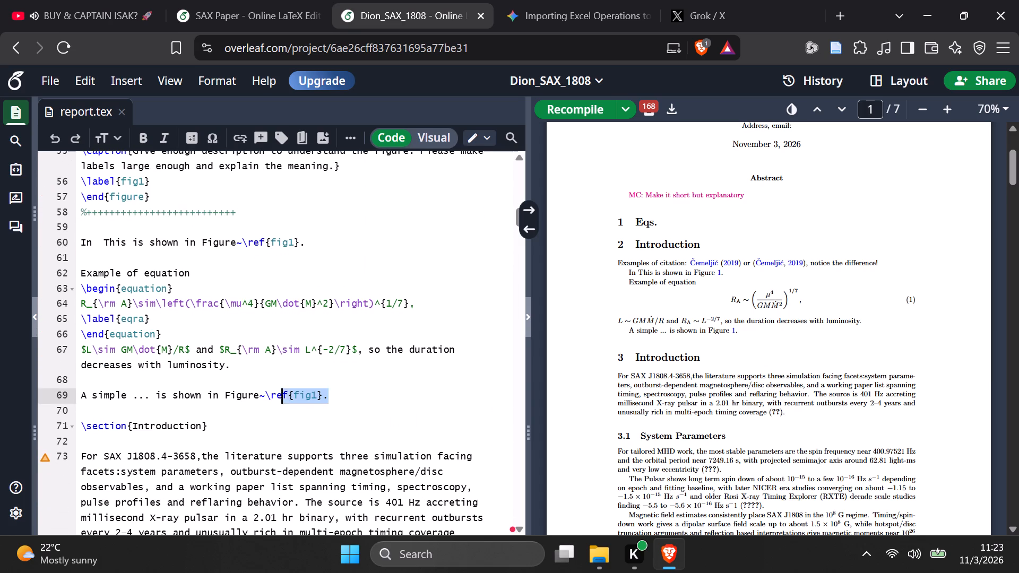
pyautogui.moveTo(268, 389); pyautogui.dragTo(113, 287)
pyautogui.scroll(1, 127, 285)
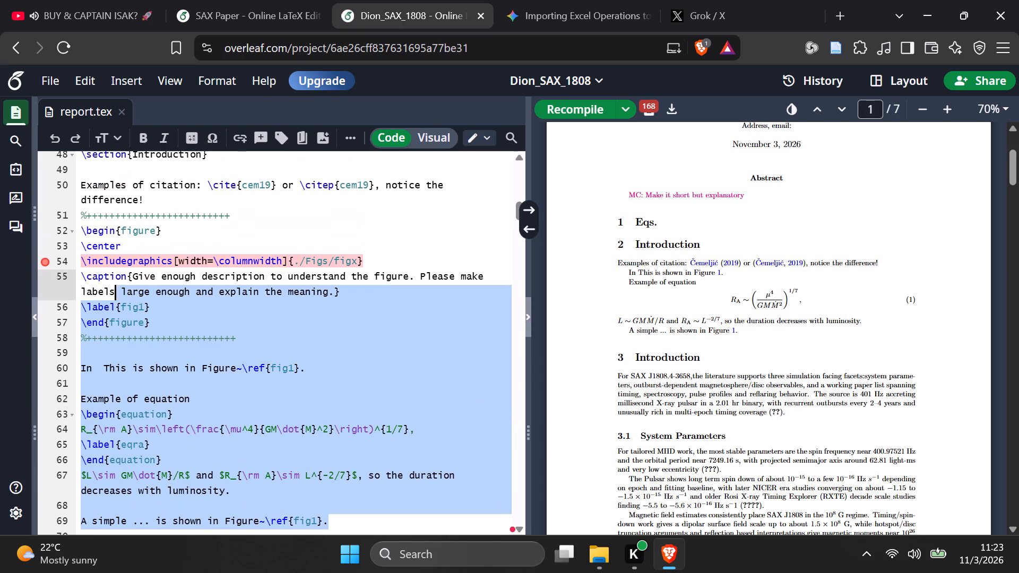
pyautogui.moveTo(113, 287); pyautogui.dragTo(78, 374)
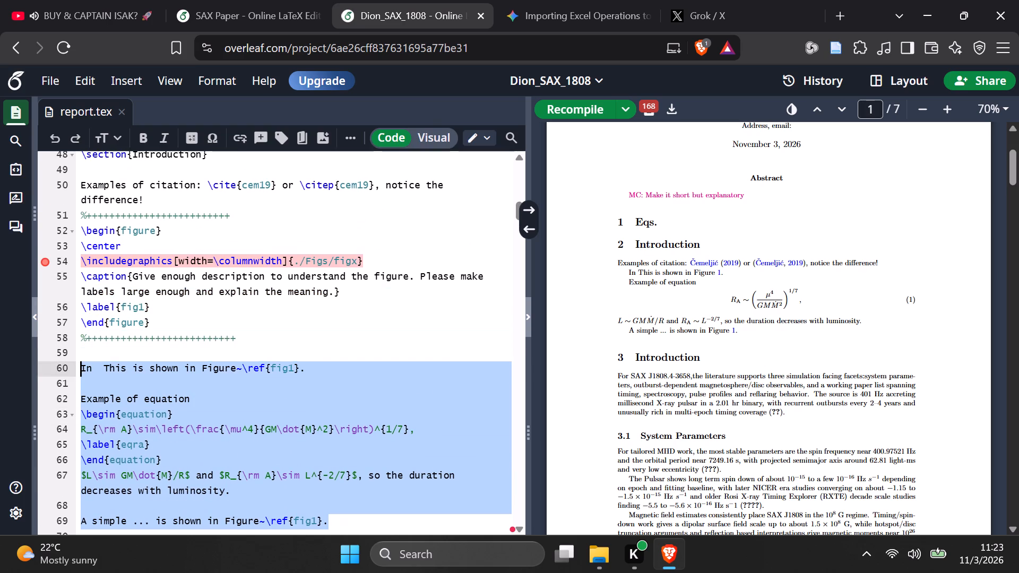
pyautogui.moveTo(78, 374); pyautogui.dragTo(84, 282)
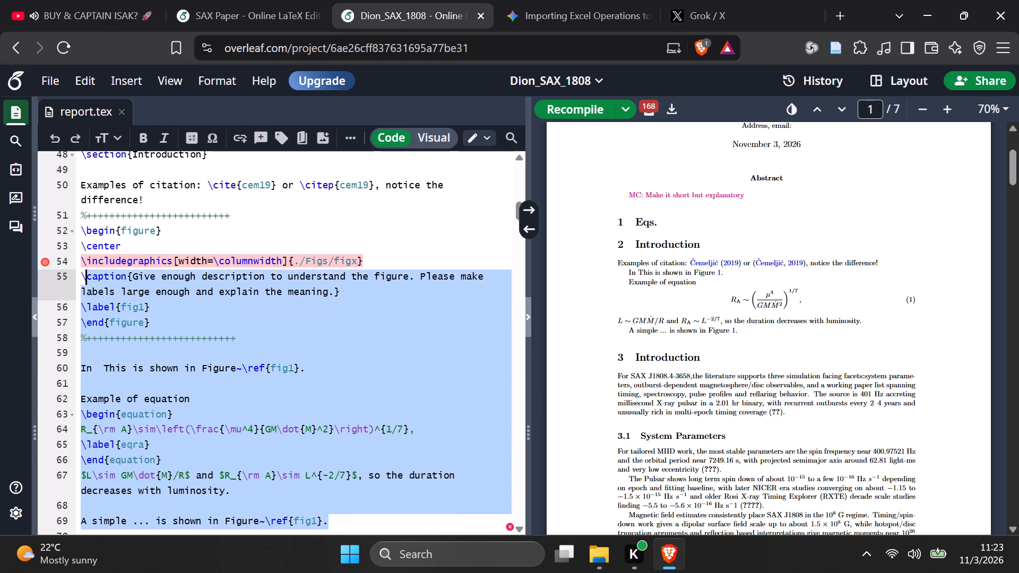
pyautogui.moveTo(84, 282); pyautogui.dragTo(80, 232)
pyautogui.scroll(1, 88, 254)
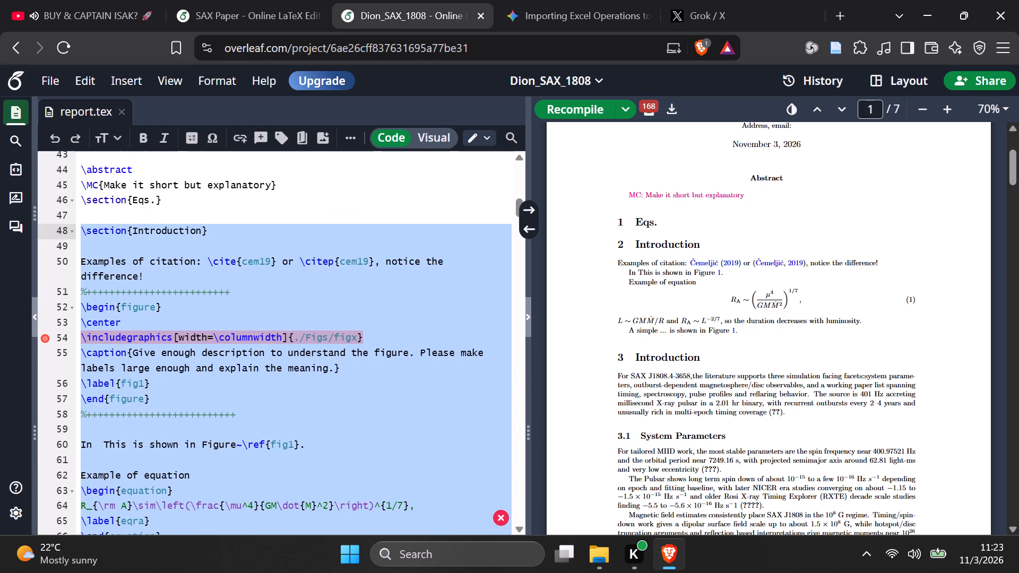
pyautogui.press('BackSpace')
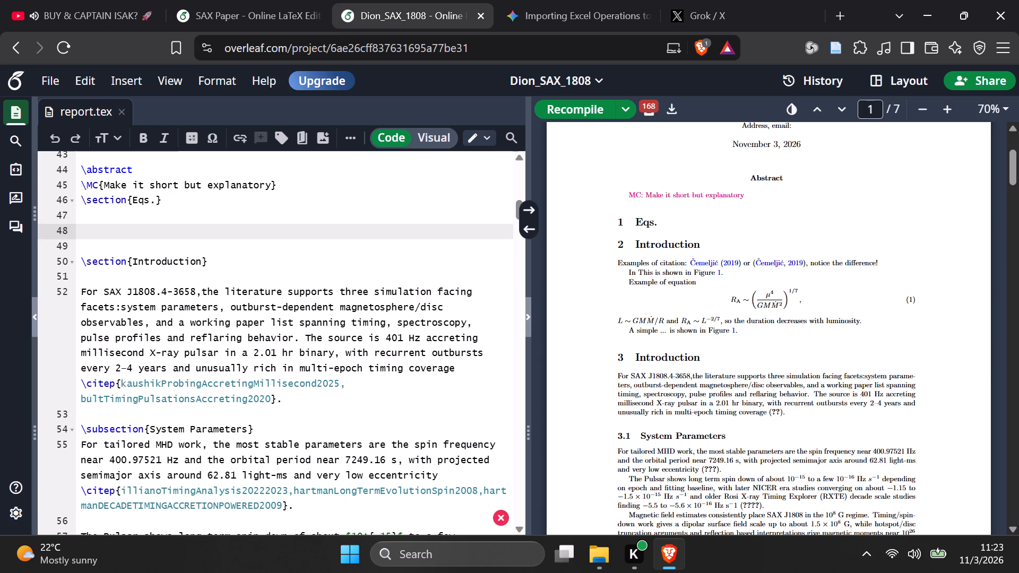
pyautogui.press('Delete')
pyautogui.press('Delete')
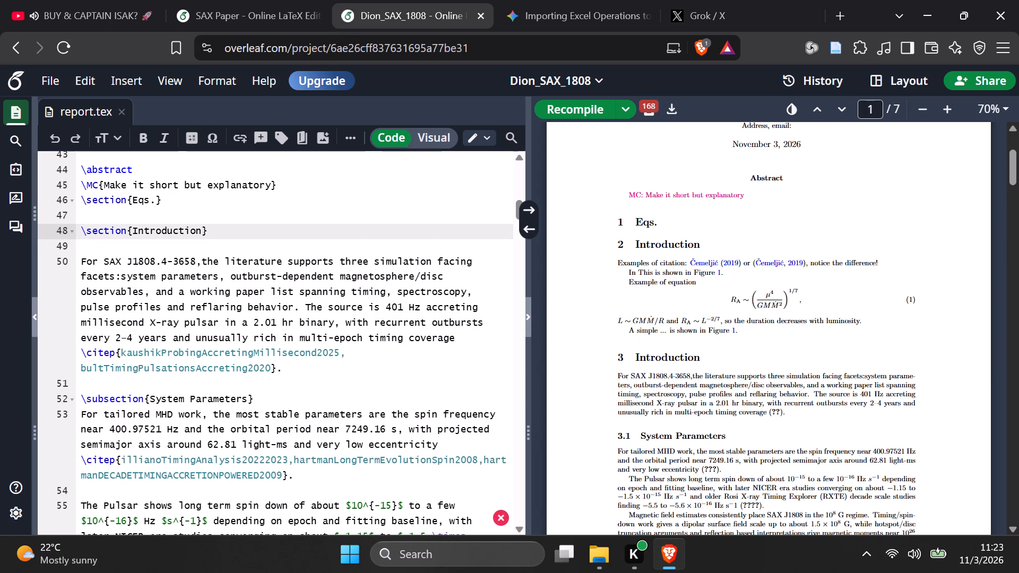
# Delete the empty Eqs. section heading below the abstract note, along with the surplus blank line.
pyautogui.moveTo(168, 201); pyautogui.dragTo(90, 198)
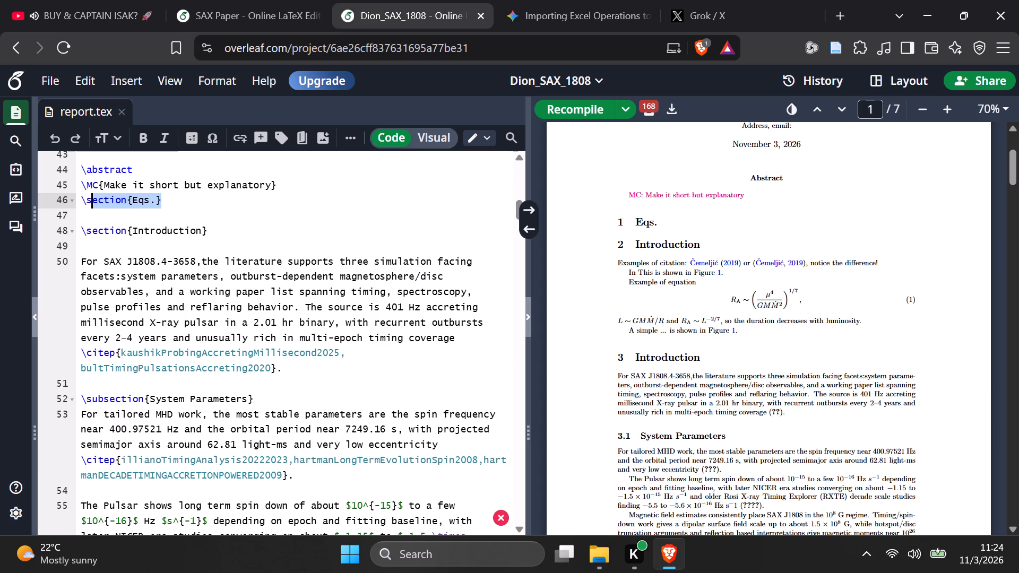
pyautogui.moveTo(90, 198); pyautogui.dragTo(85, 198)
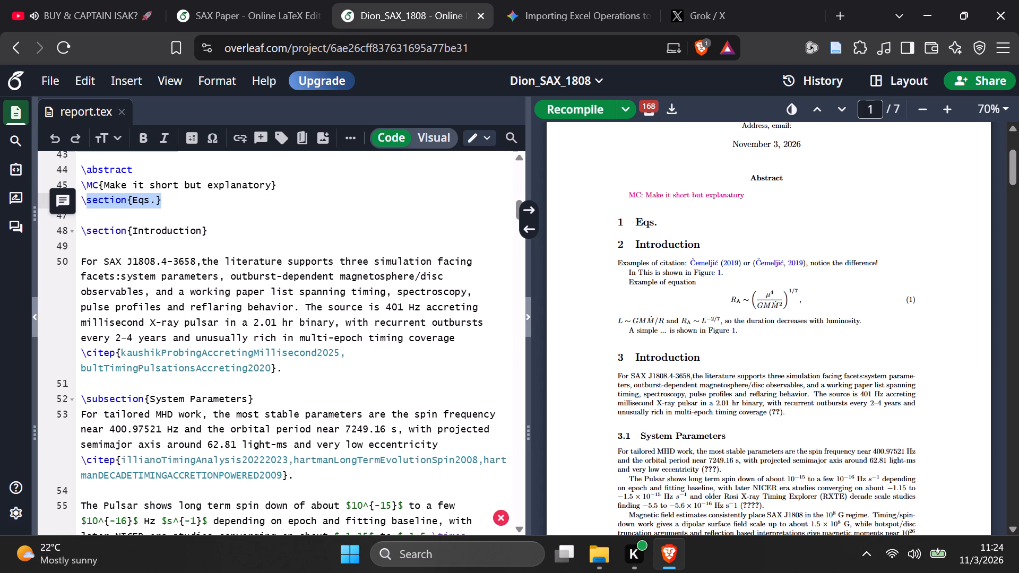
pyautogui.press('BackSpace')
pyautogui.press('BackSpace')
pyautogui.press('Delete')
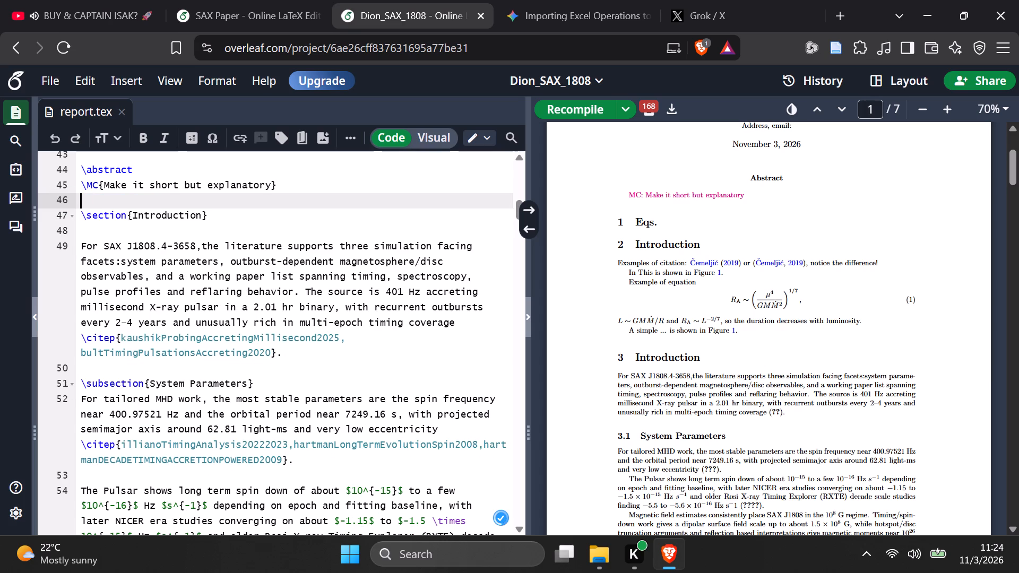
# Recompile the report and check the first page with the sample sections removed.
pyautogui.click(599, 106)
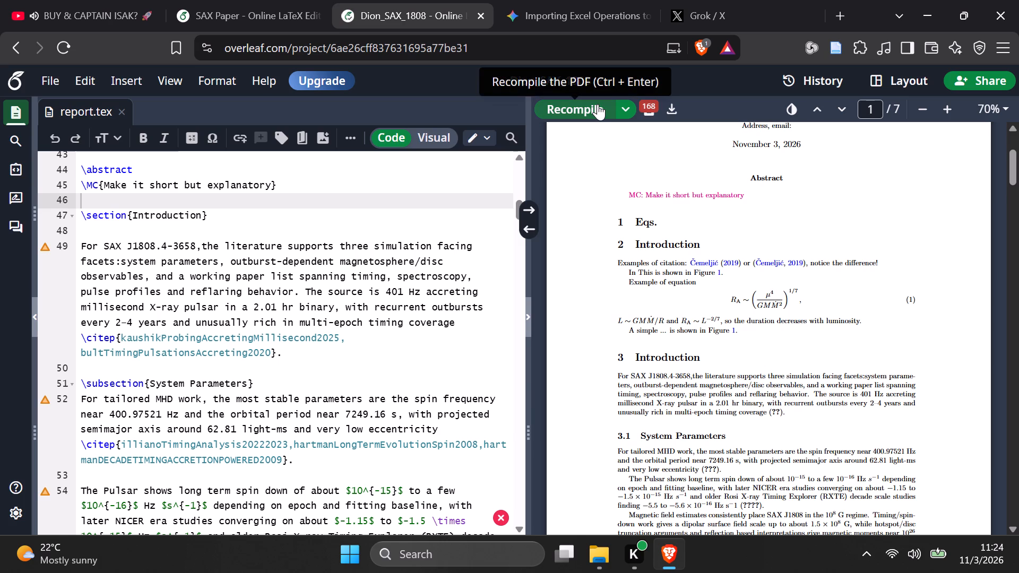
pyautogui.scroll(-1, 756, 325)
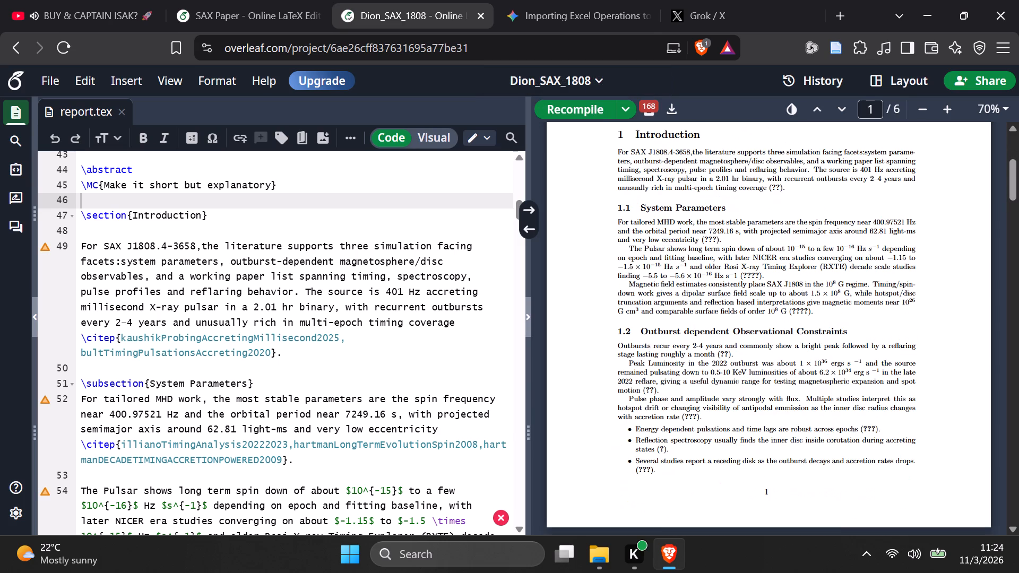
# Examine all pages of the compiled report, from the Introduction through the tables to the end.
pyautogui.scroll(-4, 756, 326)
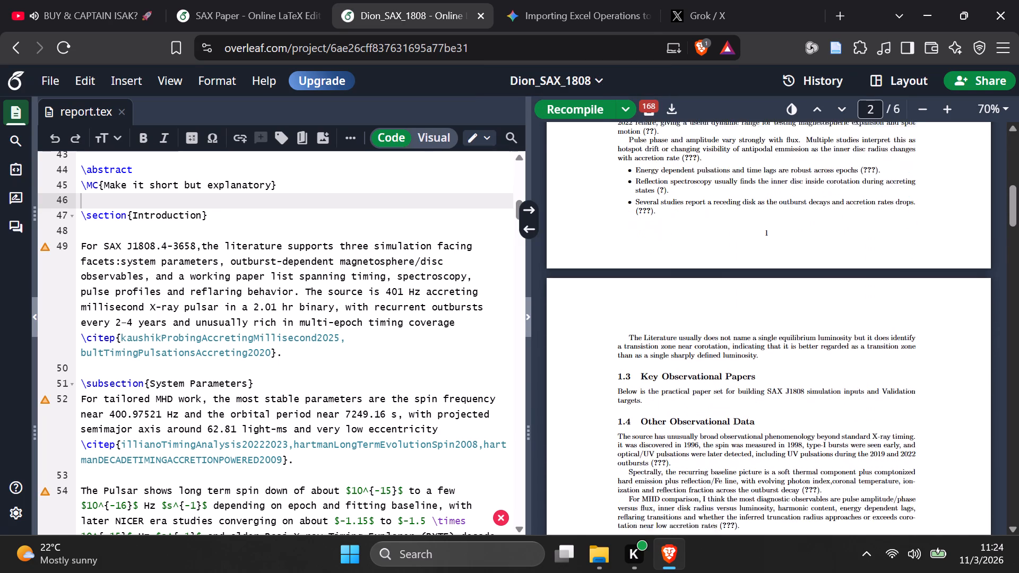
pyautogui.scroll(-10, 756, 326)
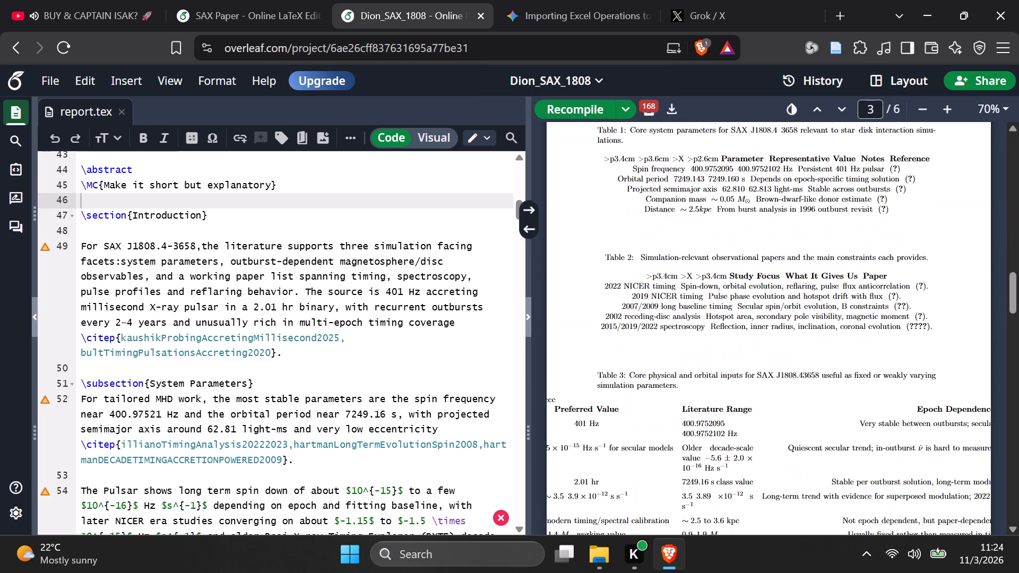
pyautogui.scroll(-20, 753, 335)
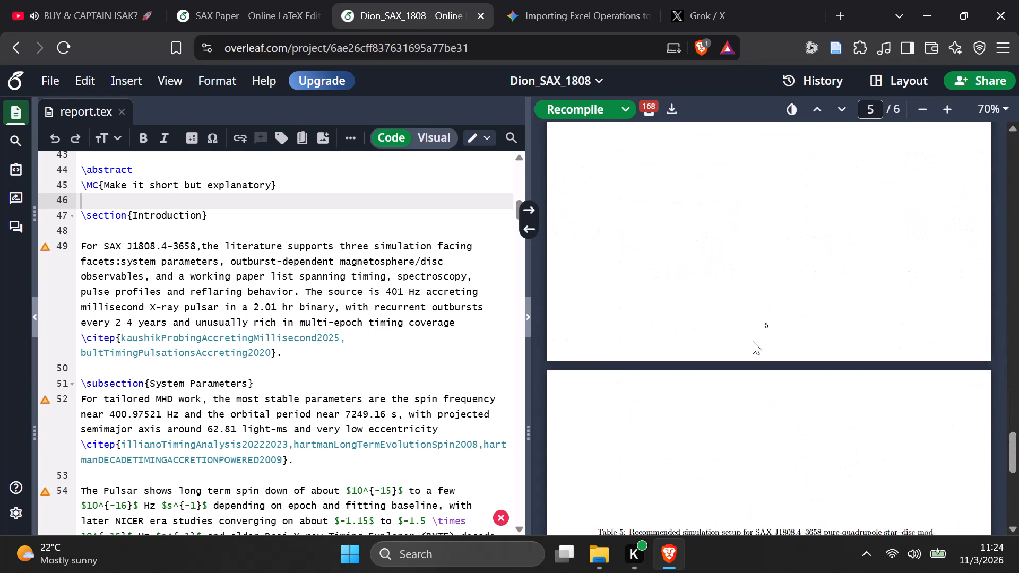
pyautogui.scroll(-4, 753, 341)
pyautogui.scroll(6, 753, 344)
pyautogui.scroll(-5, 753, 345)
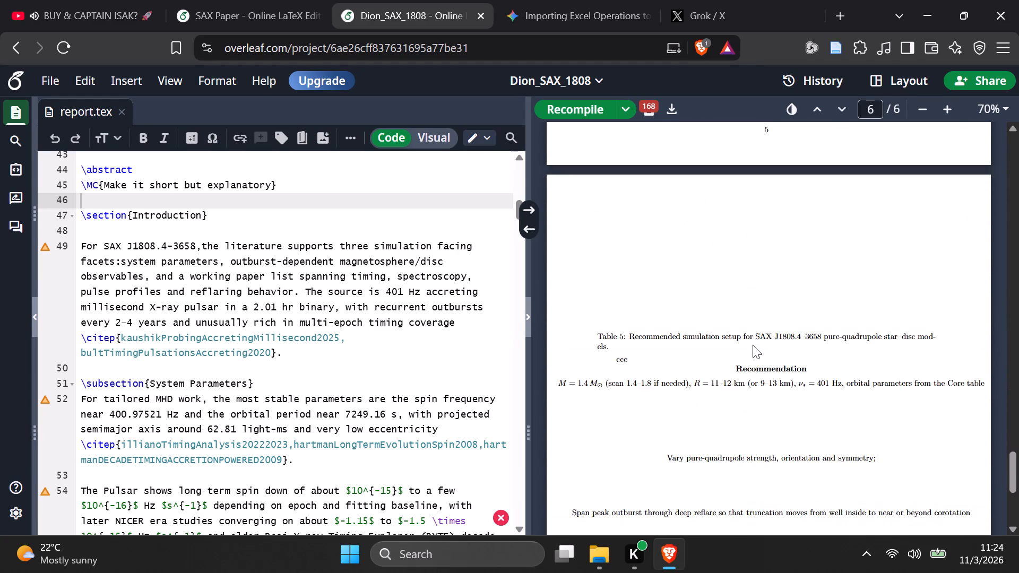
pyautogui.scroll(-4, 753, 345)
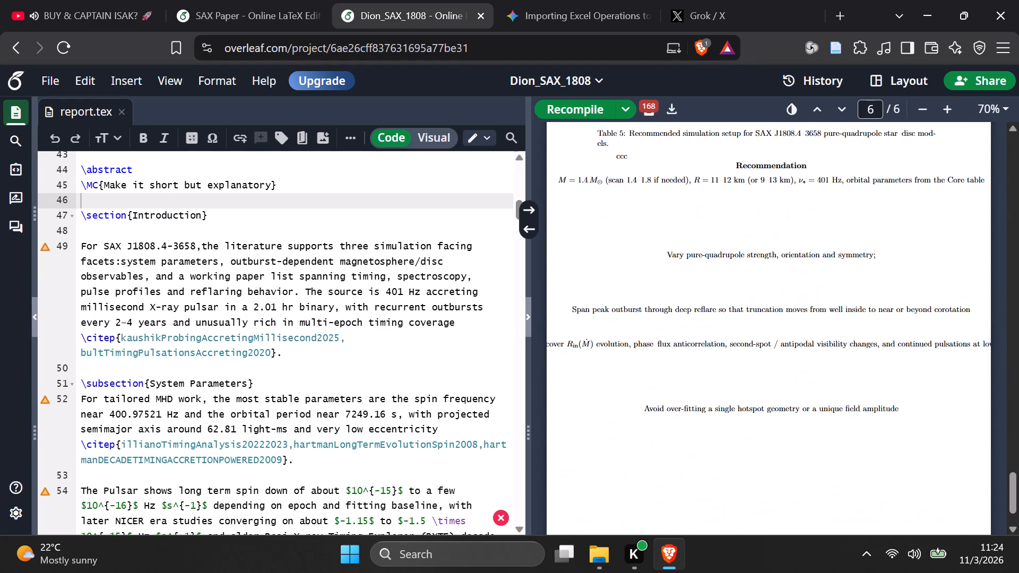
pyautogui.scroll(-6, 753, 345)
pyautogui.scroll(18, 753, 344)
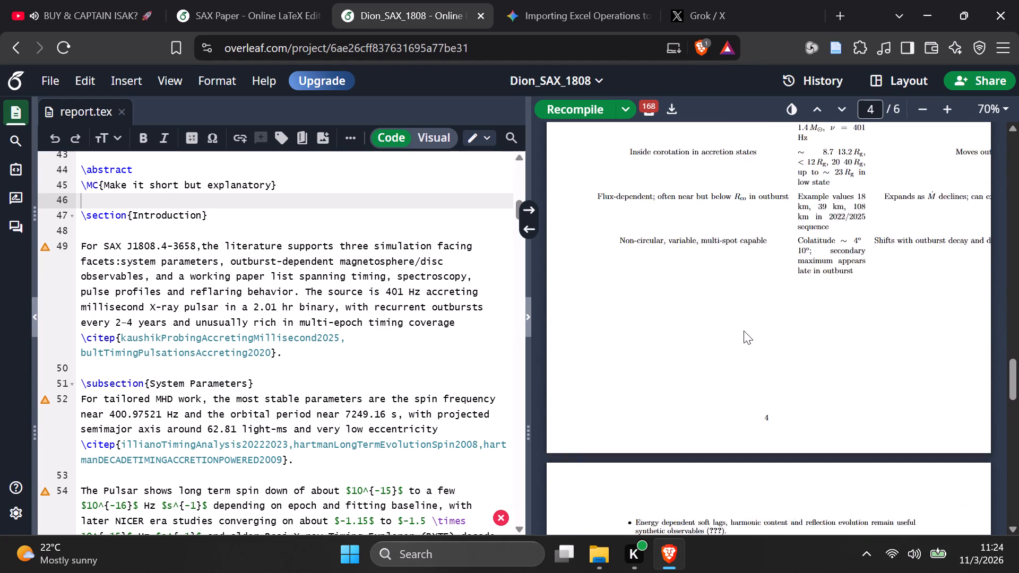
pyautogui.scroll(20, 744, 331)
pyautogui.scroll(9, 744, 331)
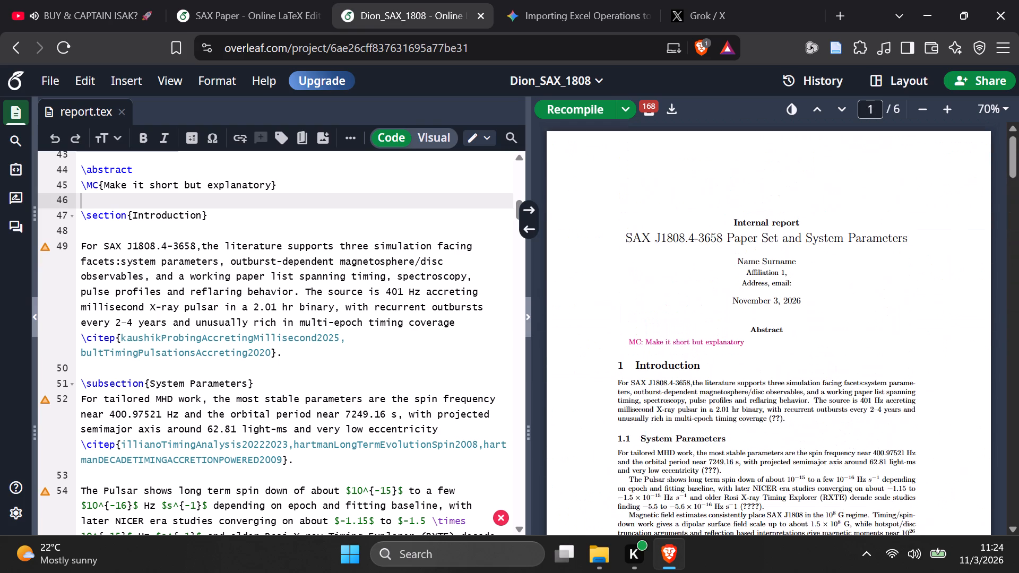
pyautogui.scroll(2, 742, 326)
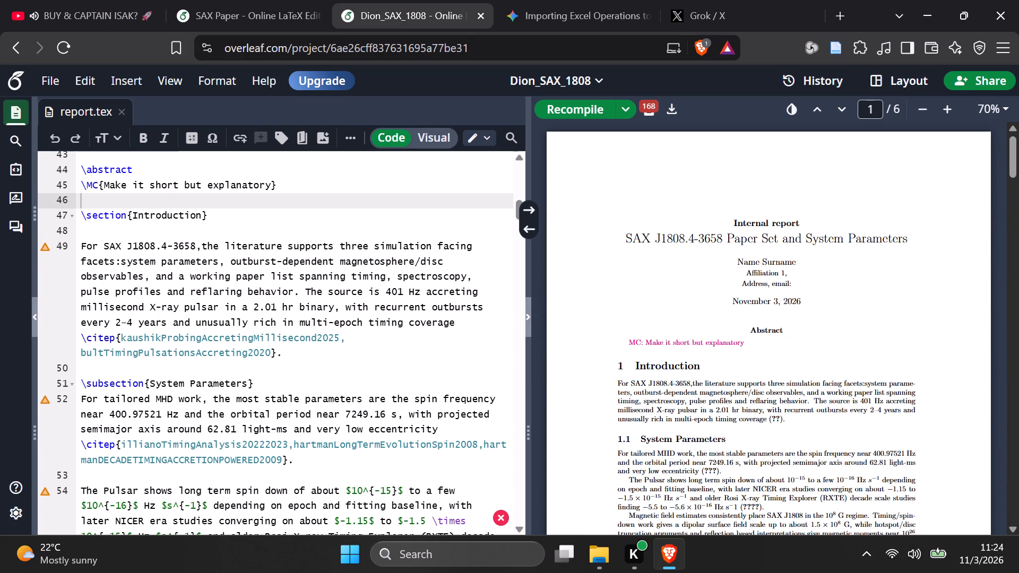
# Add \usepackage{parskip} to the report's preamble, on a new line after the hyperref package.
pyautogui.scroll(3, 359, 340)
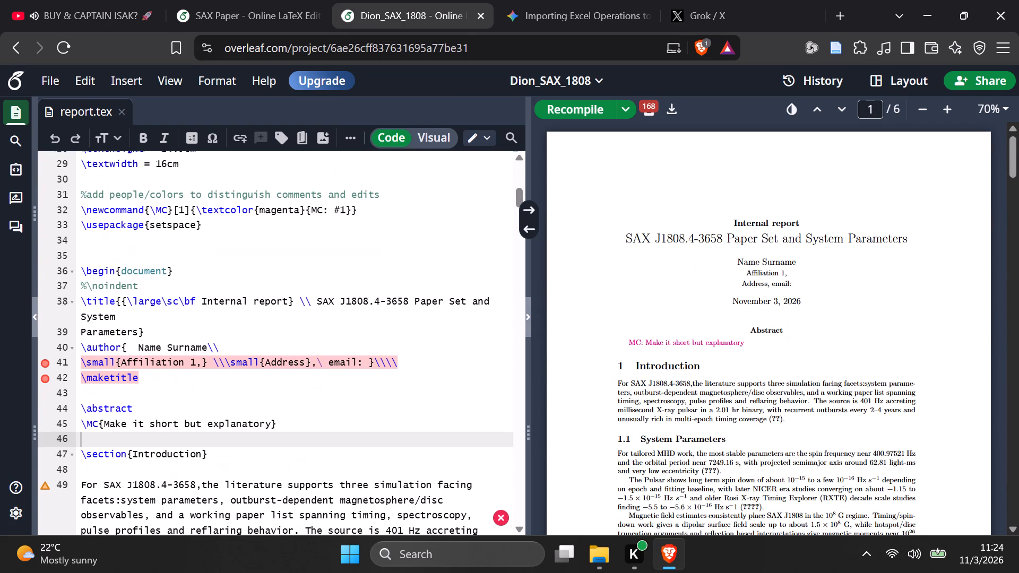
pyautogui.click(319, 400)
pyautogui.scroll(2, 322, 400)
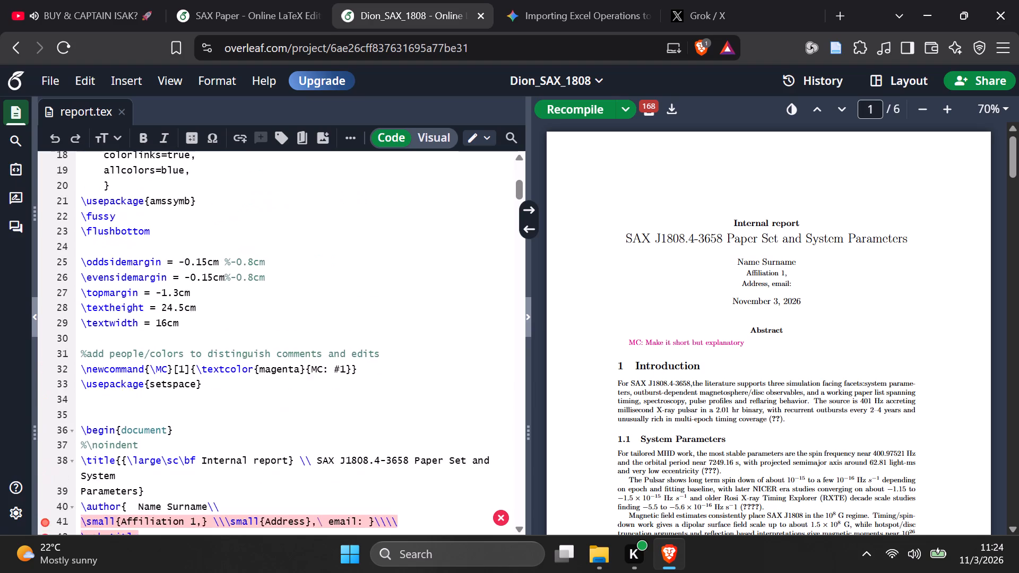
pyautogui.scroll(11, 322, 400)
pyautogui.scroll(-2, 324, 397)
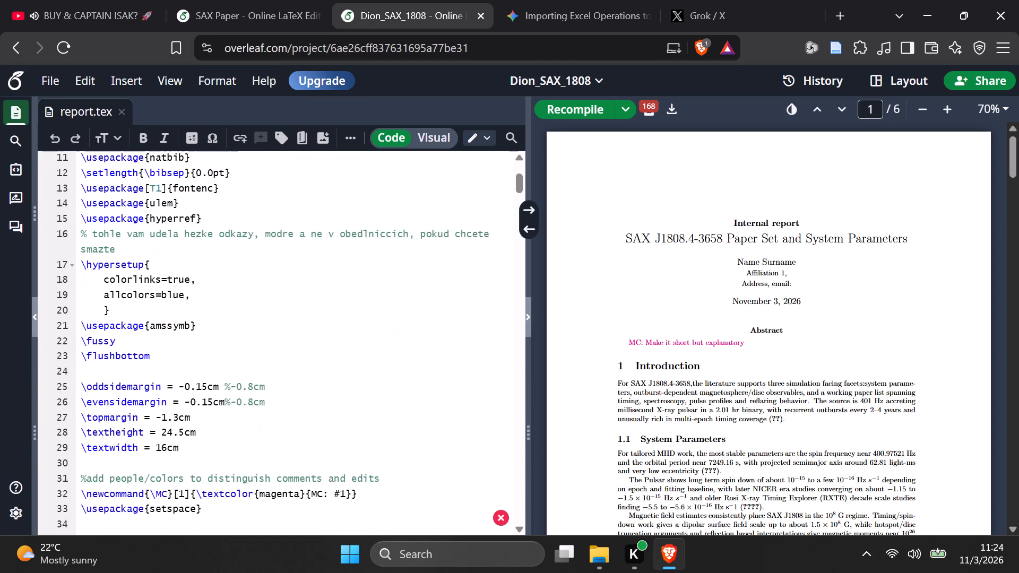
pyautogui.scroll(1, 324, 397)
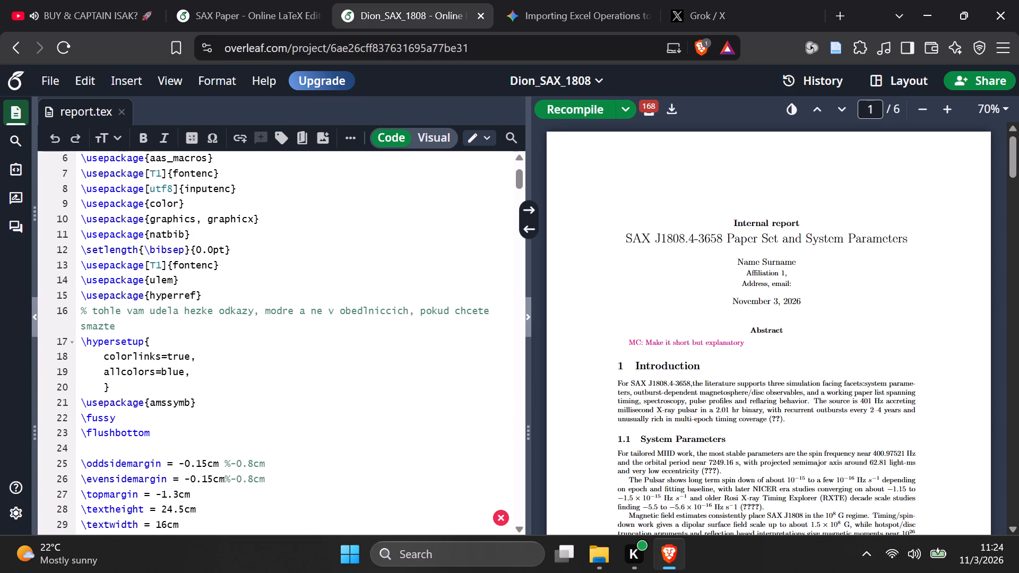
pyautogui.click(234, 285)
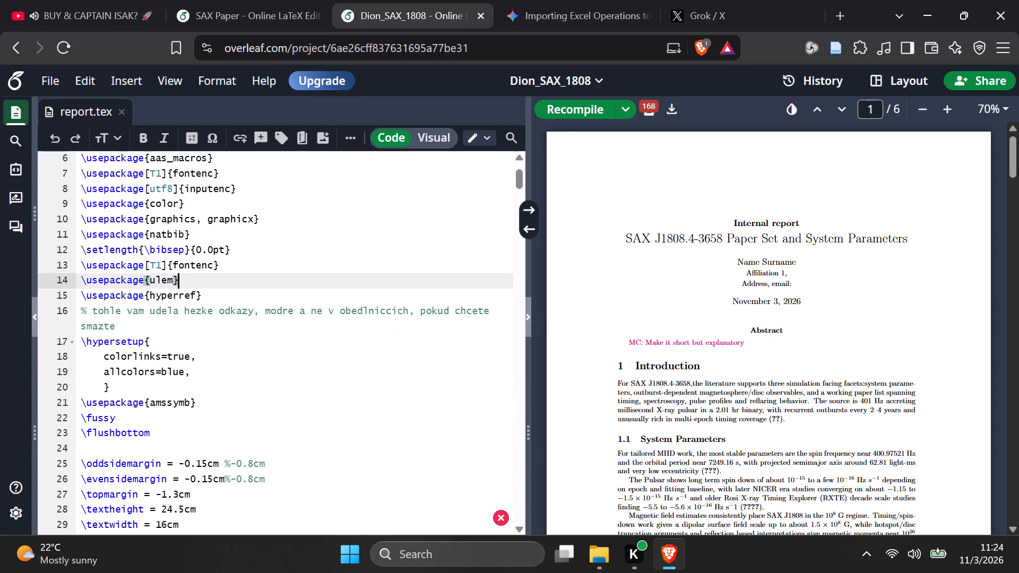
pyautogui.click(219, 293)
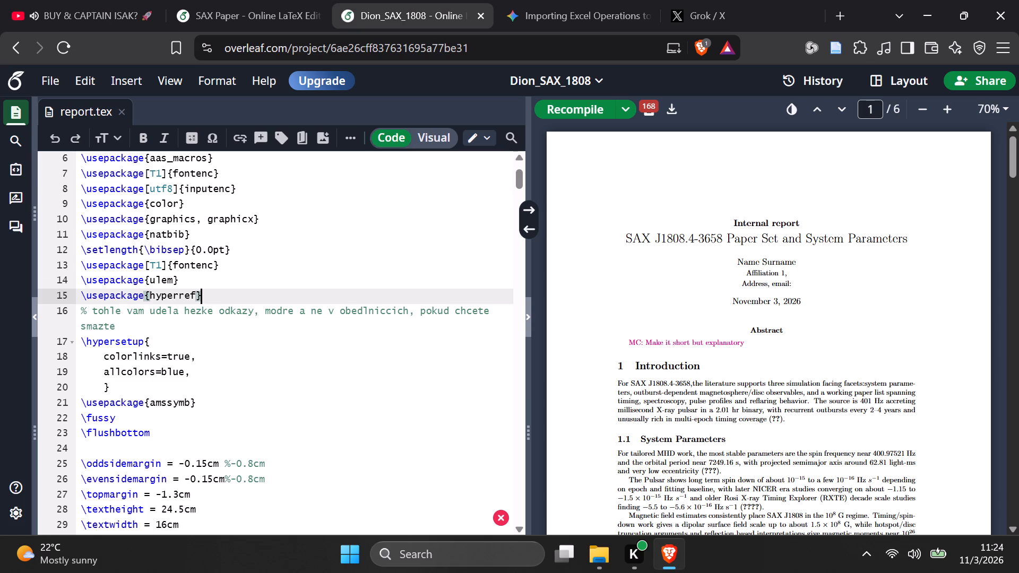
pyautogui.press('Return')
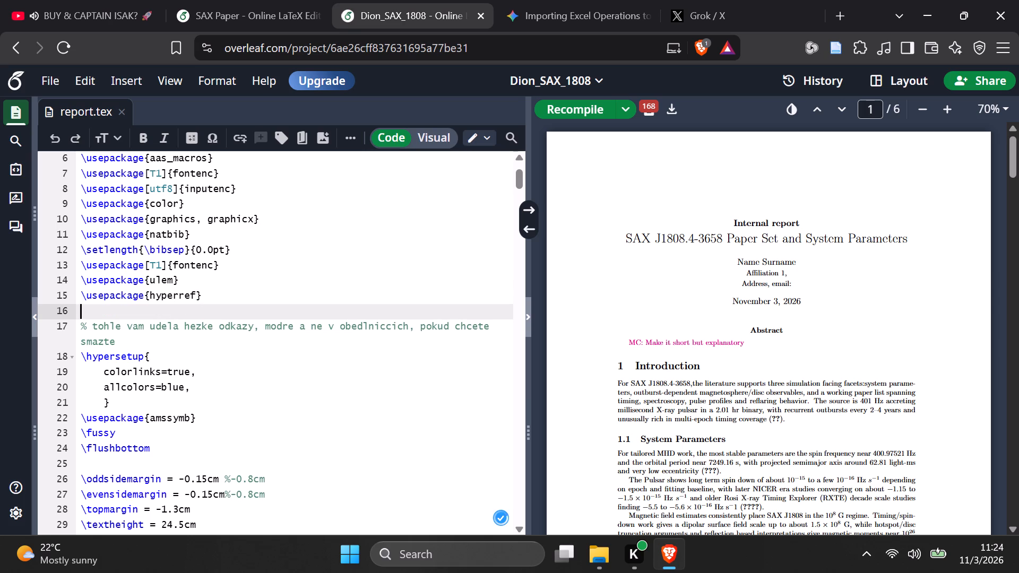
pyautogui.write('\\us')
pyautogui.press('Tab')
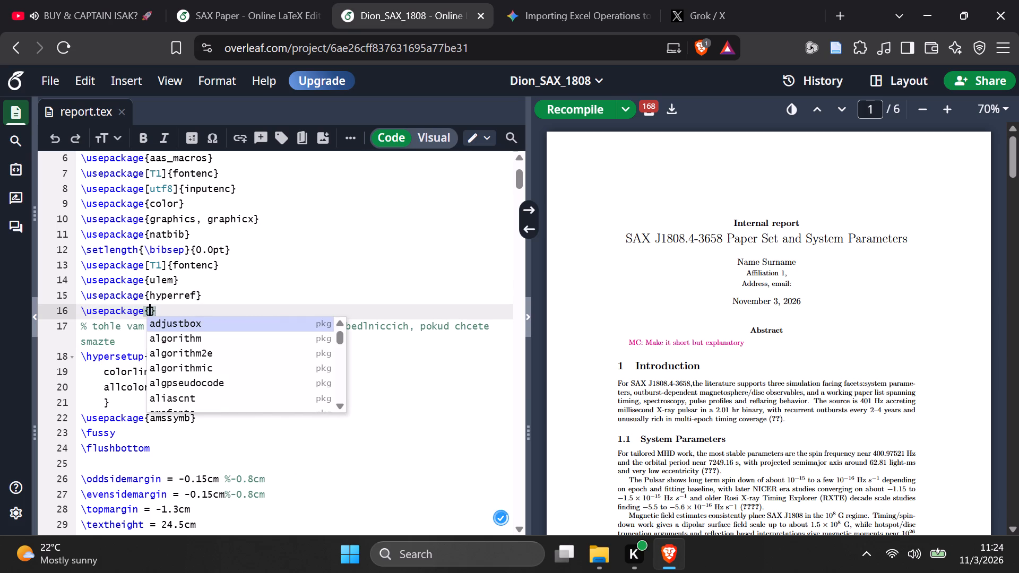
pyautogui.write('pa')
pyautogui.press('Tab')
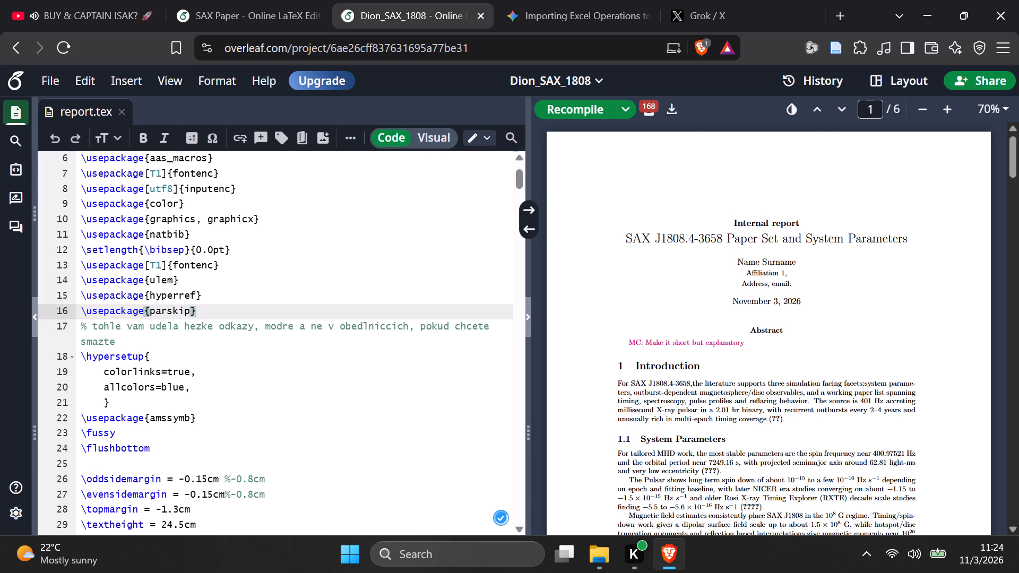
# Recompile the report and check the paragraph spacing from the abstract to the start of page 2.
pyautogui.click(584, 113)
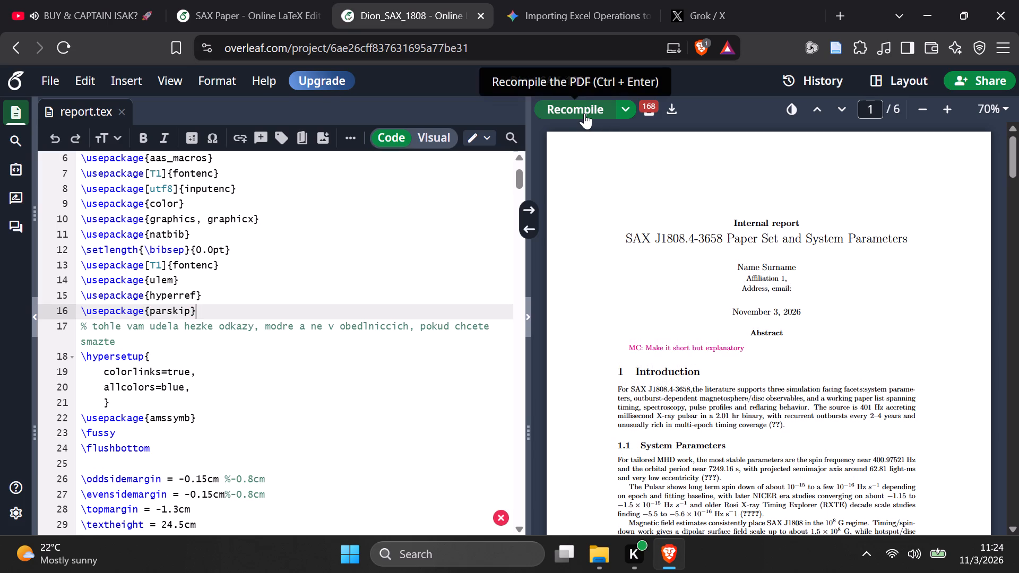
pyautogui.scroll(-2, 666, 334)
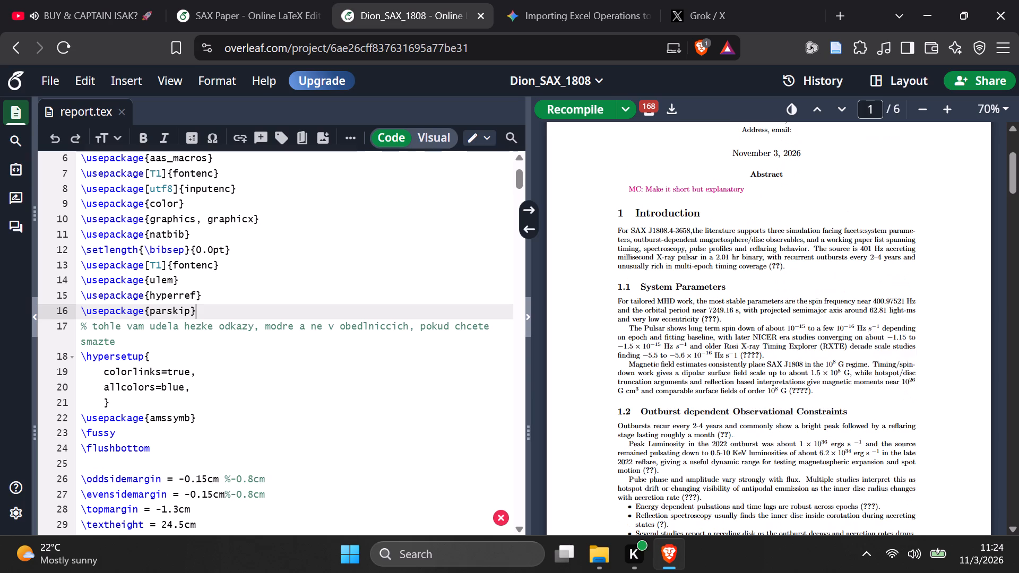
pyautogui.scroll(-2, 650, 397)
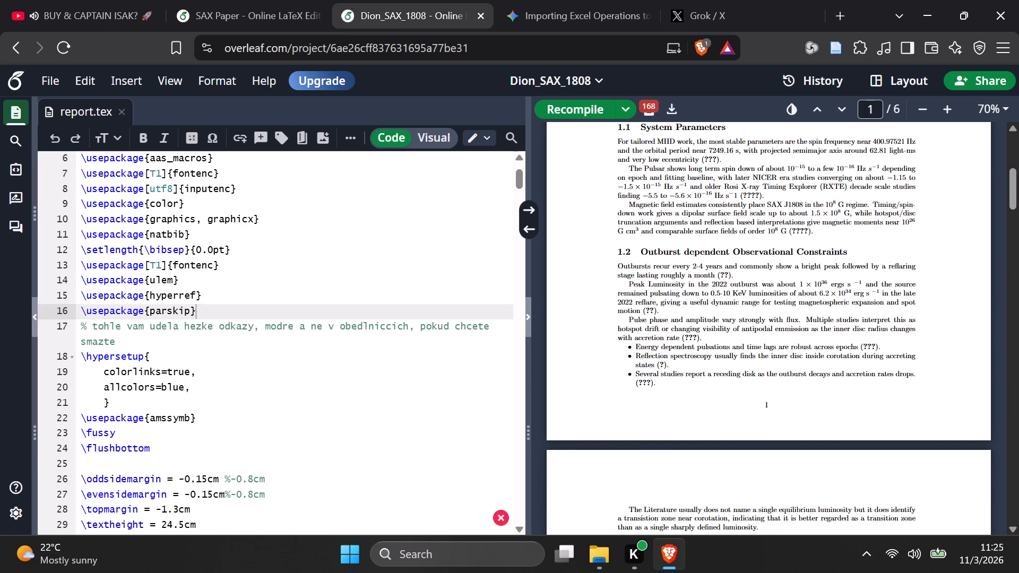
# Examine the package list and document setup in the SAX Paper project's main.tex for comparison with the report's preamble.
pyautogui.scroll(1, 222, 235)
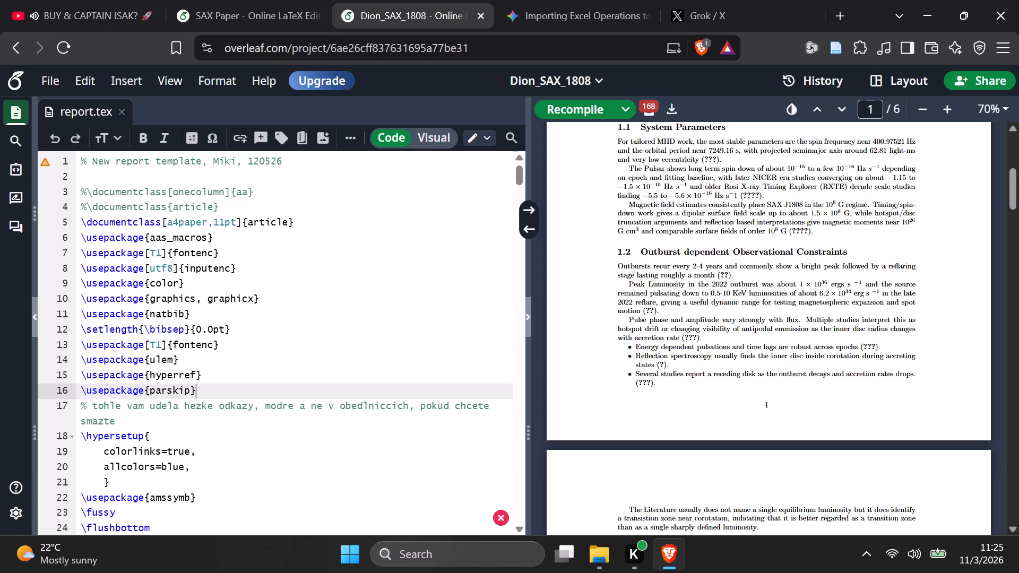
pyautogui.click(292, 22)
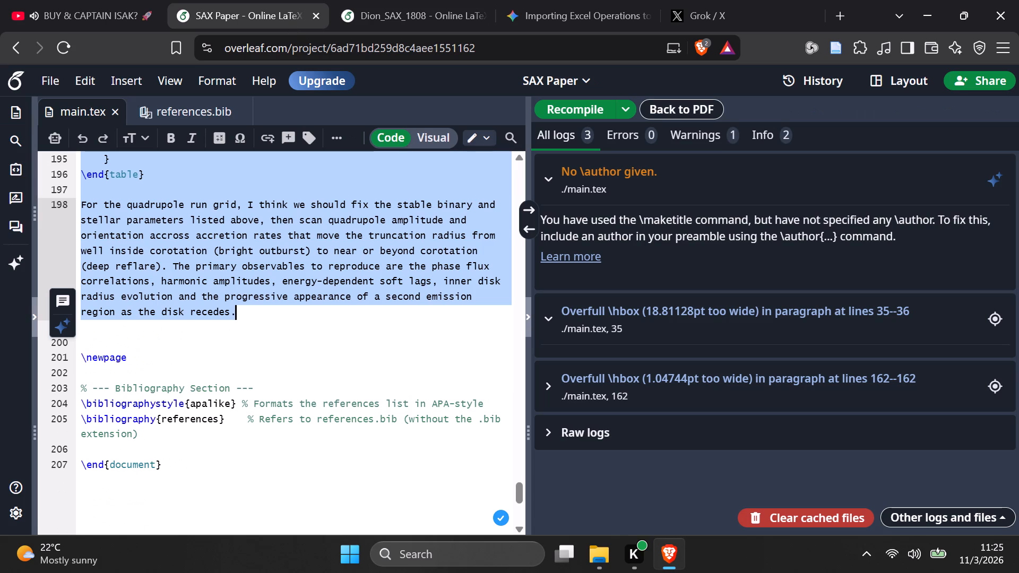
pyautogui.scroll(20, 273, 324)
pyautogui.scroll(9, 273, 324)
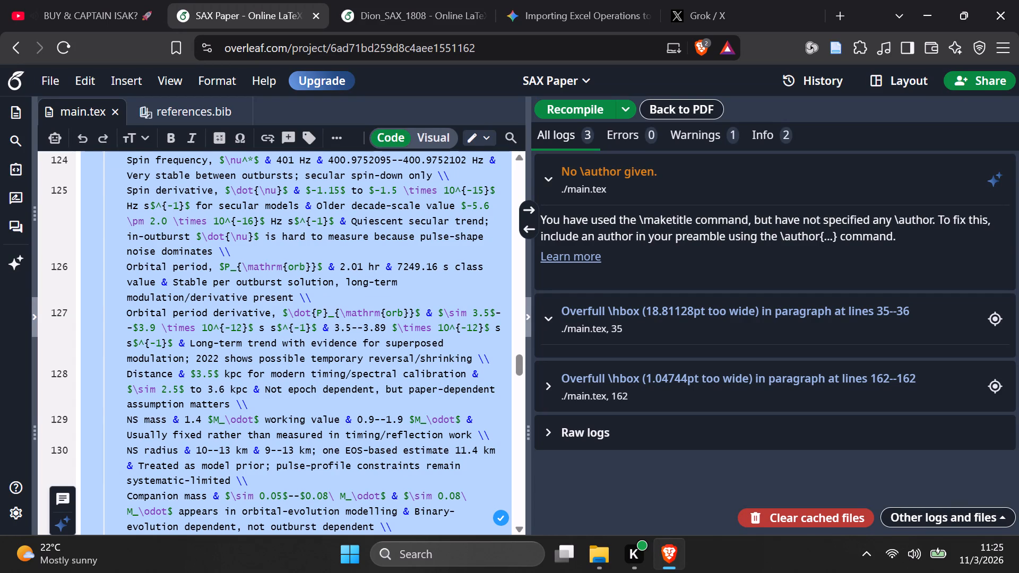
pyautogui.scroll(20, 246, 270)
pyautogui.scroll(12, 246, 270)
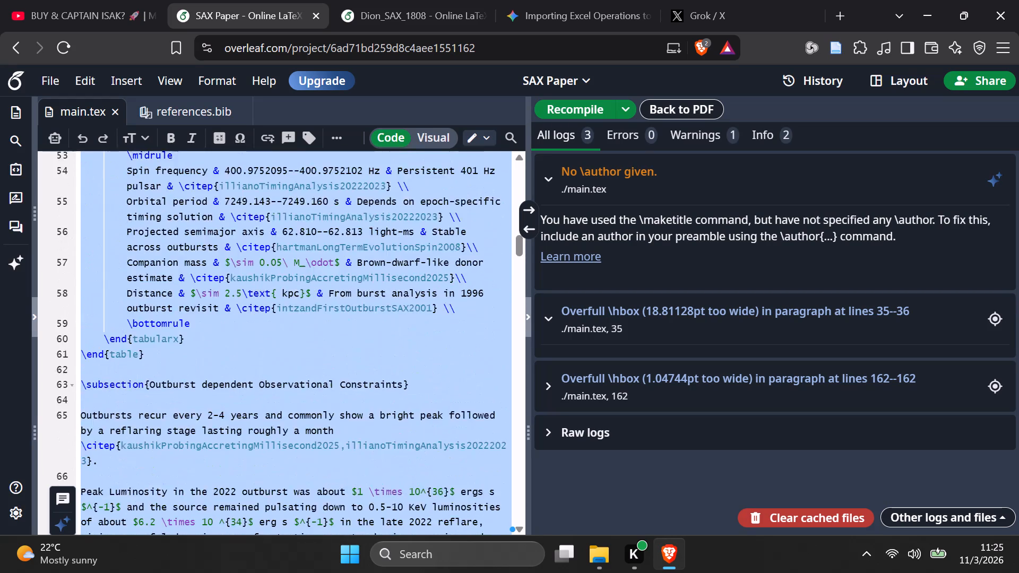
pyautogui.scroll(17, 279, 303)
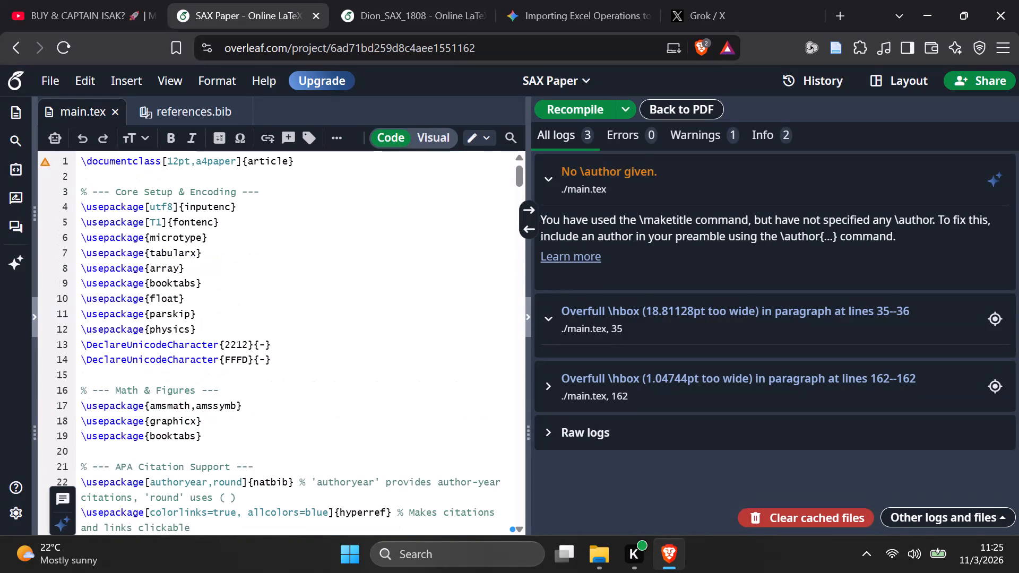
pyautogui.click(332, 311)
pyautogui.scroll(-2, 316, 434)
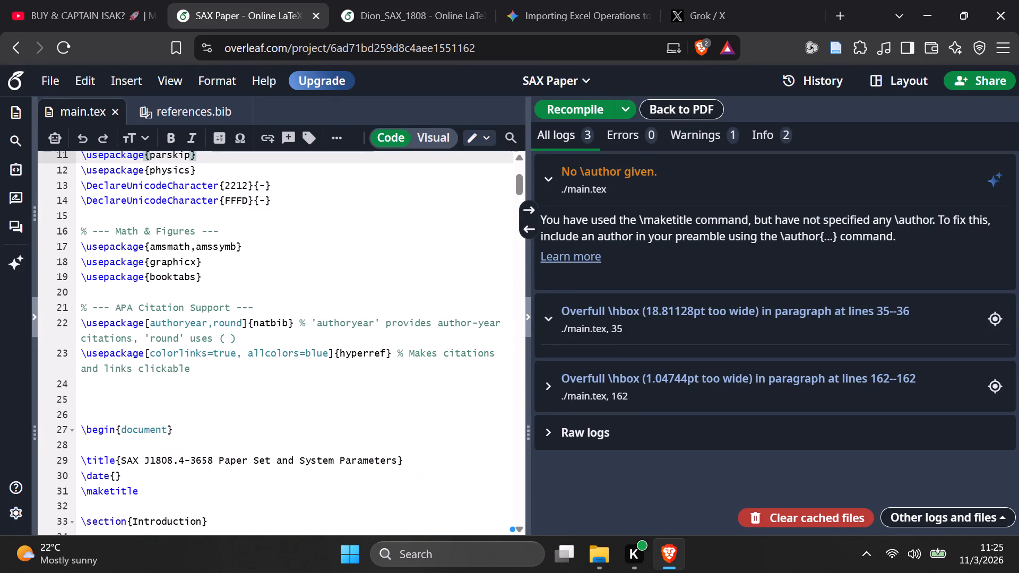
pyautogui.scroll(-2, 319, 412)
pyautogui.scroll(4, 318, 402)
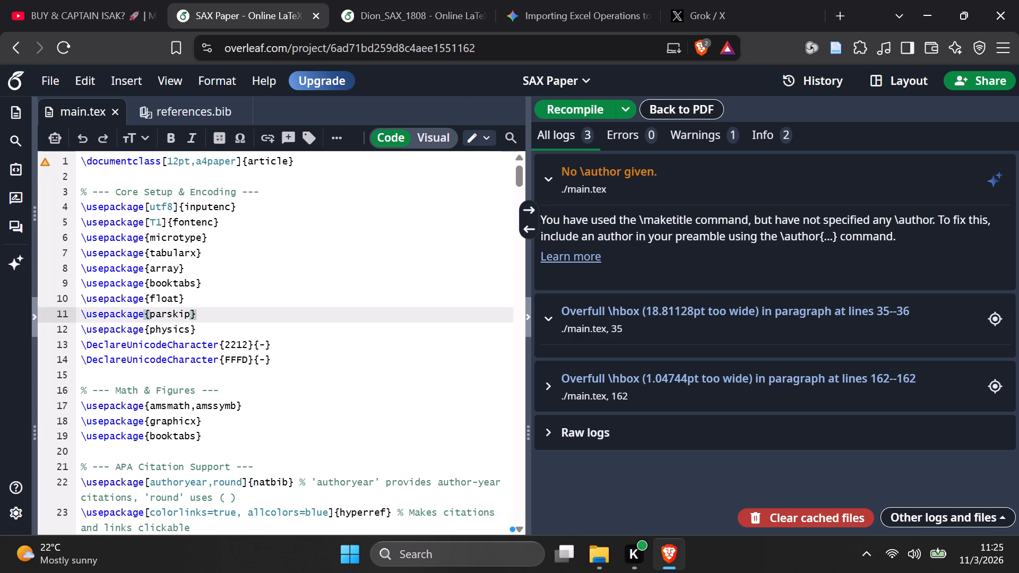
# Switch to YouTube and resume the paused video.
pyautogui.click(107, 7)
pyautogui.click(310, 305)
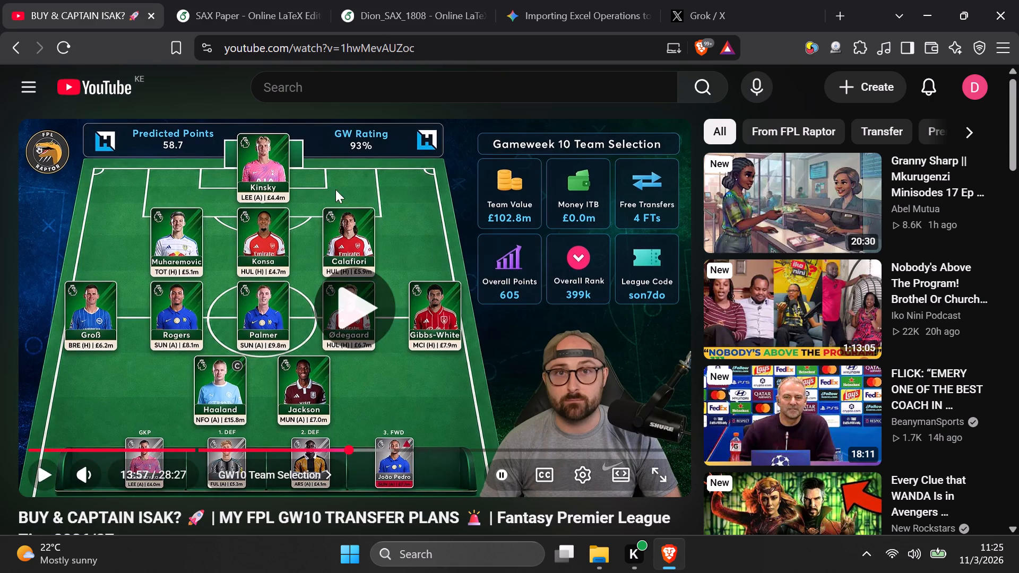
# Place Dion_SAX_1808 in its own window with an editor-only layout, side by side with the SAX Paper project.
pyautogui.moveTo(426, 8); pyautogui.dragTo(493, 98)
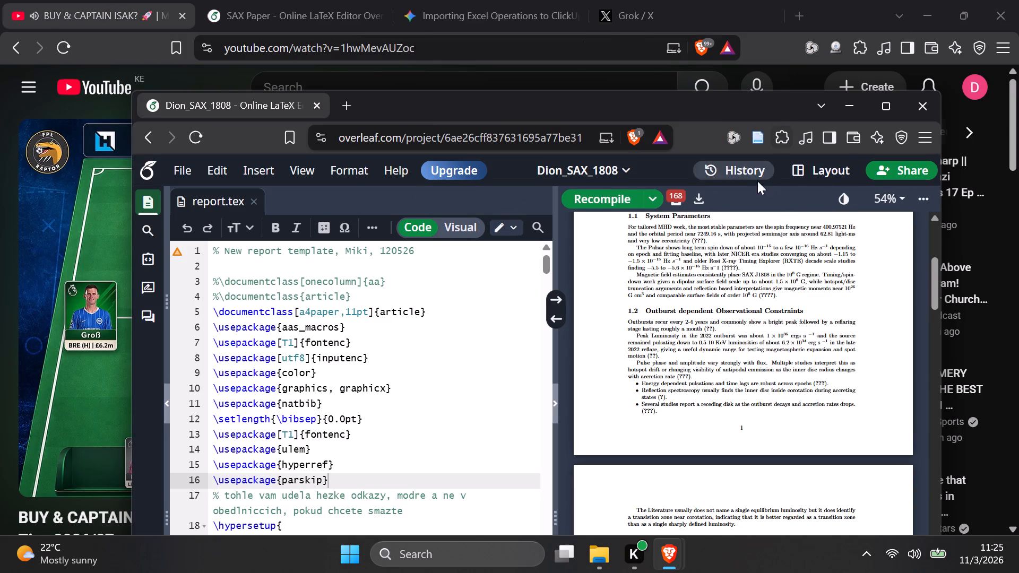
pyautogui.click(796, 170)
pyautogui.click(734, 253)
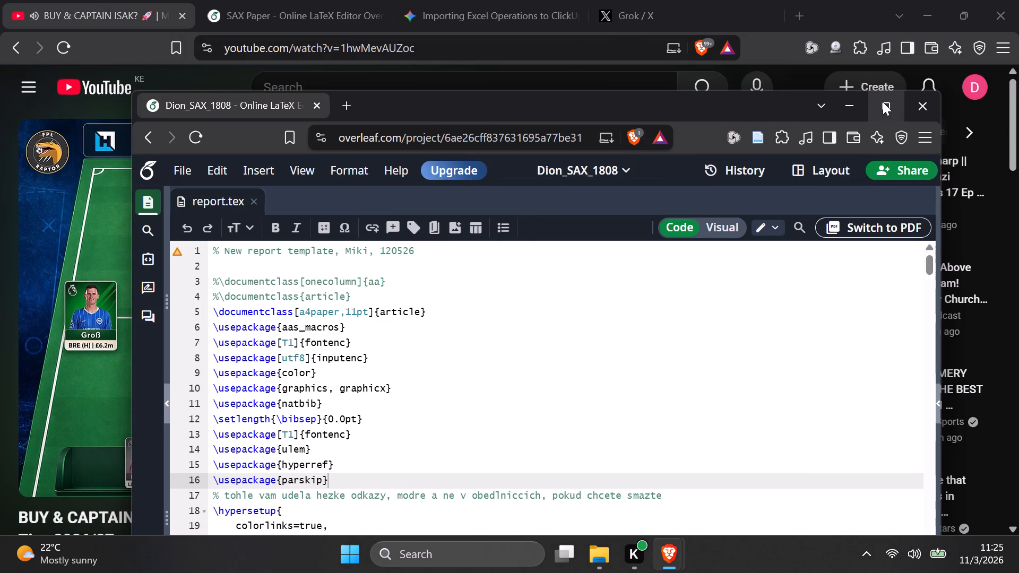
pyautogui.click(847, 209)
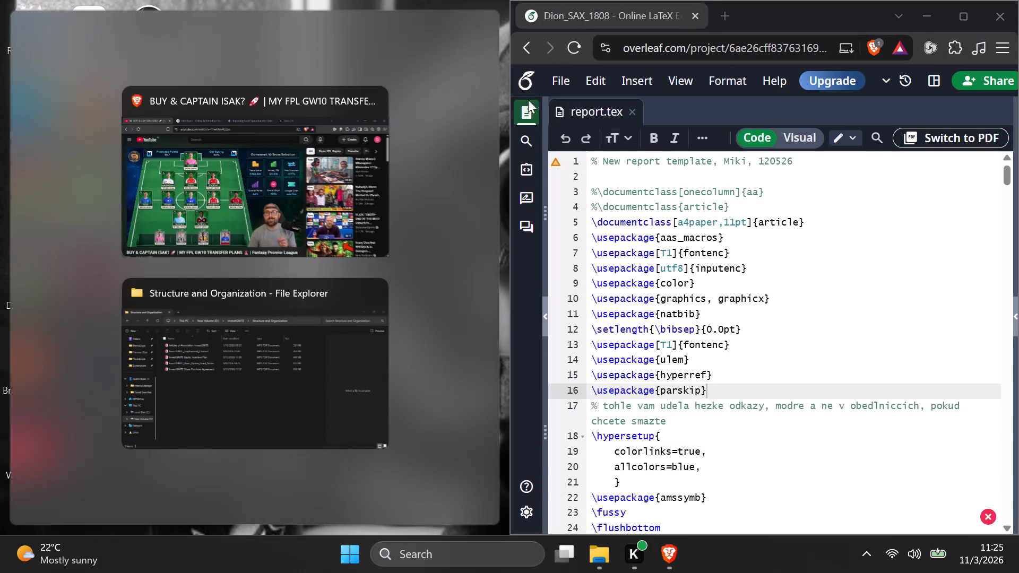
pyautogui.click(237, 179)
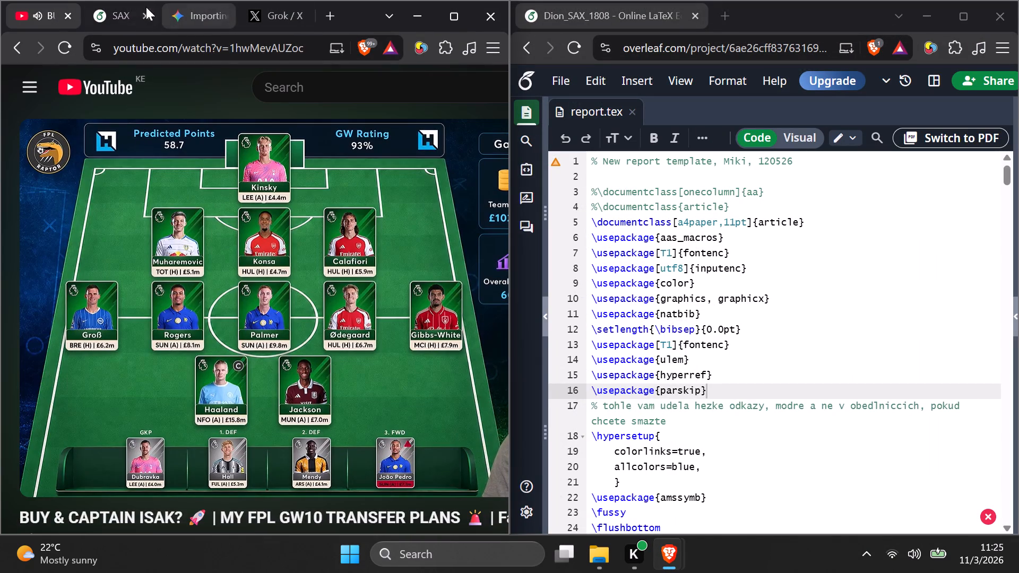
pyautogui.click(139, 7)
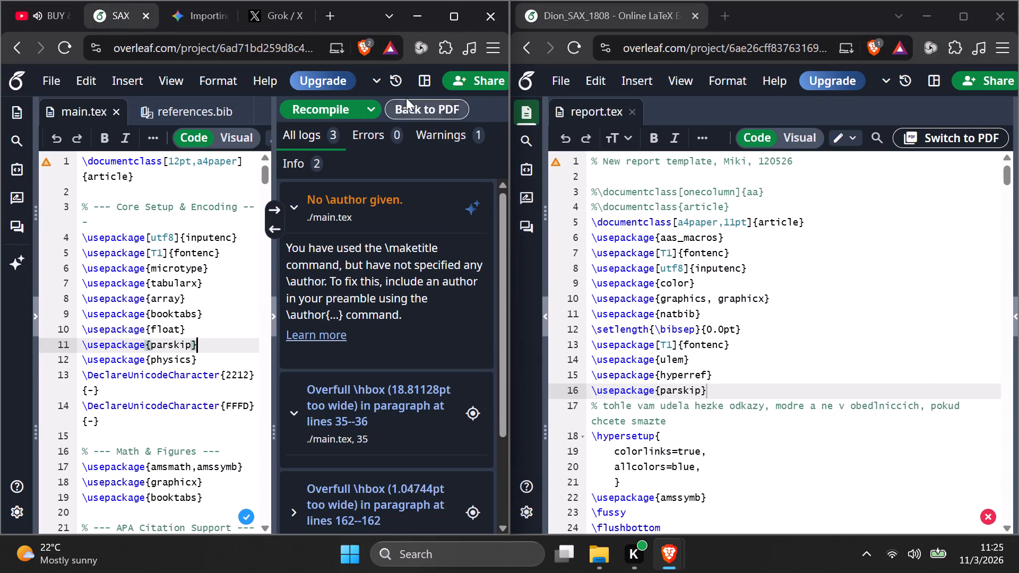
# Set the SAX Paper project to an editor-only layout and return to the report's source.
pyautogui.click(423, 79)
pyautogui.click(367, 170)
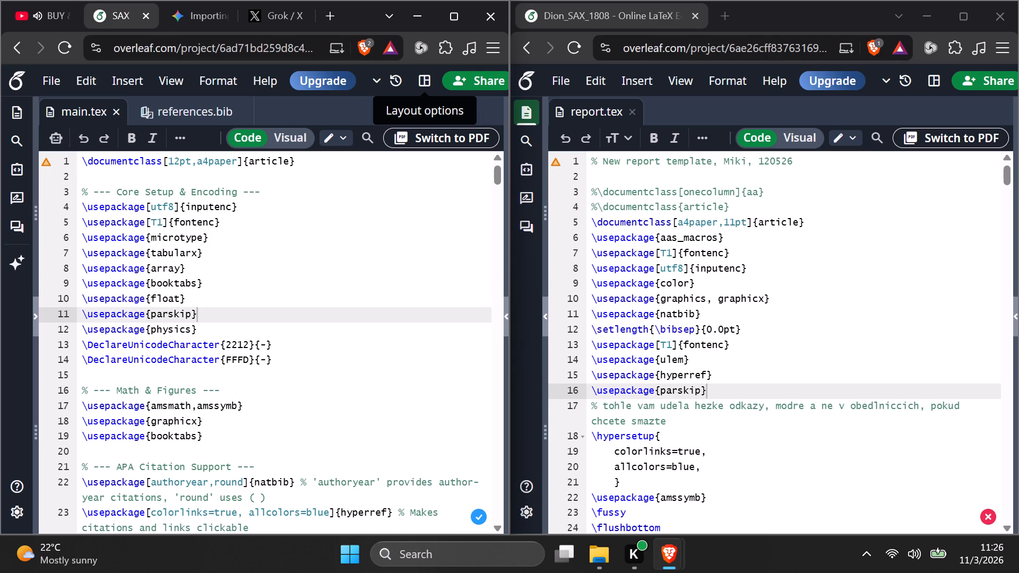
pyautogui.click(799, 164)
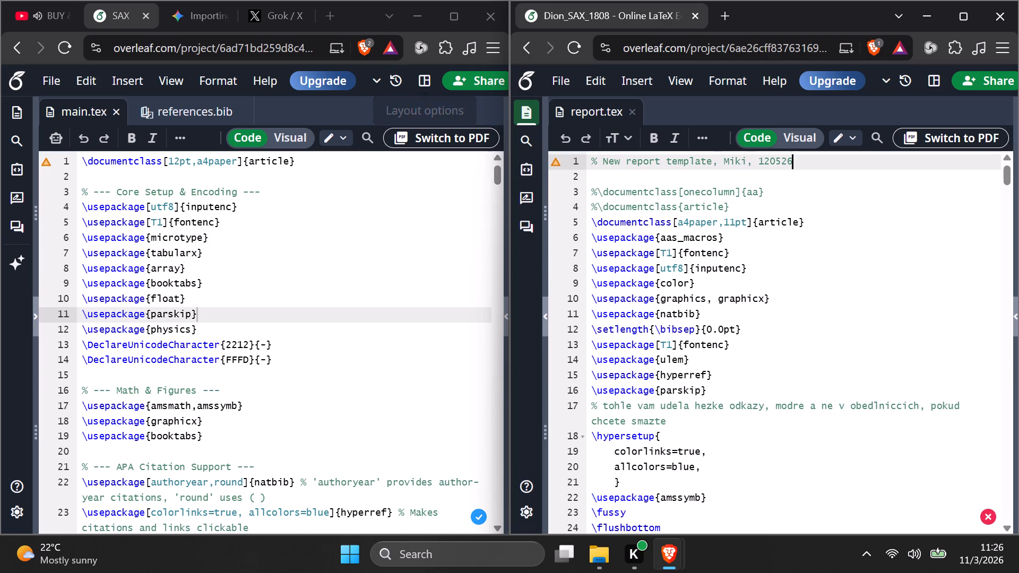
# Delete the "New report template" comment from the first line of report.tex, leaving that line empty.
pyautogui.press('BackSpace')
pyautogui.press('BackSpace')
pyautogui.press('BackSpace')
pyautogui.press('BackSpace')
pyautogui.press('BackSpace')
pyautogui.press('BackSpace')
pyautogui.press('BackSpace')
pyautogui.press('BackSpace')
pyautogui.press('BackSpace')
pyautogui.press('BackSpace')
pyautogui.press('BackSpace')
pyautogui.press('BackSpace')
pyautogui.press('BackSpace')
pyautogui.press('BackSpace')
pyautogui.press('BackSpace')
pyautogui.press('BackSpace')
pyautogui.press('BackSpace')
pyautogui.press('BackSpace')
pyautogui.press('BackSpace')
pyautogui.press('BackSpace')
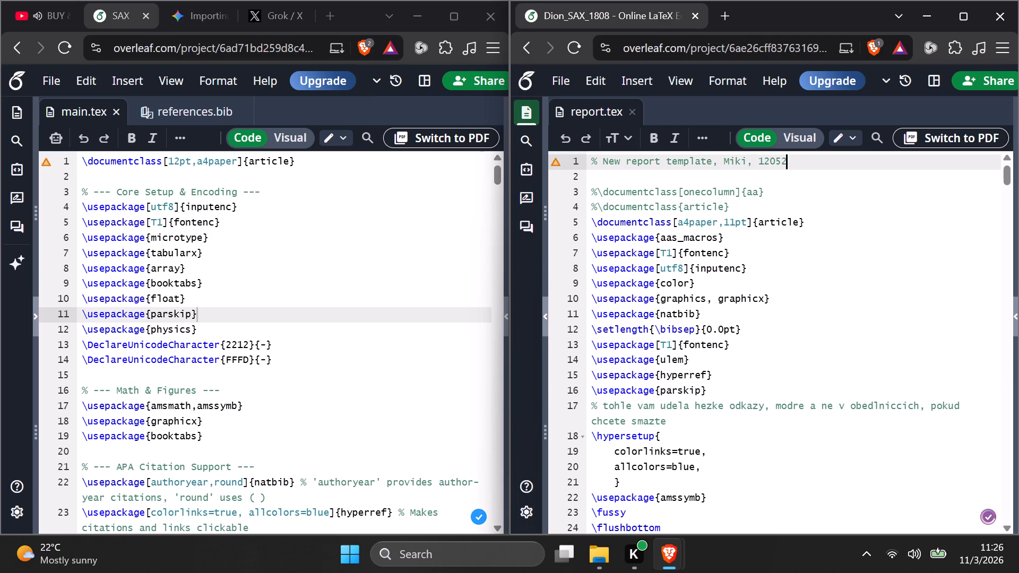
pyautogui.press('BackSpace')
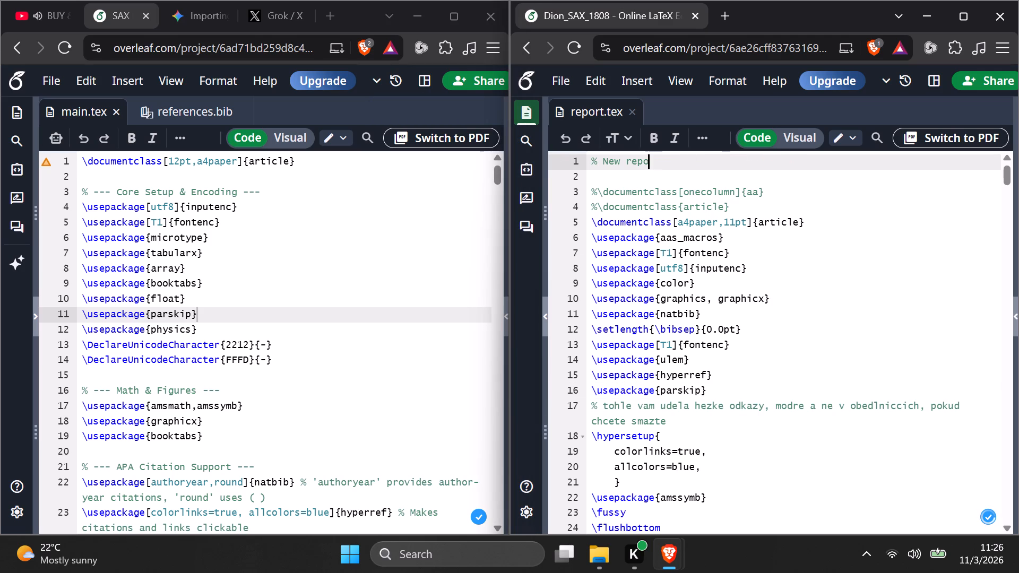
pyautogui.press('BackSpace')
pyautogui.press('BackSpace')
pyautogui.press('BackSpace')
pyautogui.press('BackSpace')
pyautogui.press('BackSpace')
pyautogui.press('BackSpace')
pyautogui.press('BackSpace')
pyautogui.press('BackSpace')
pyautogui.press('BackSpace')
pyautogui.press('BackSpace')
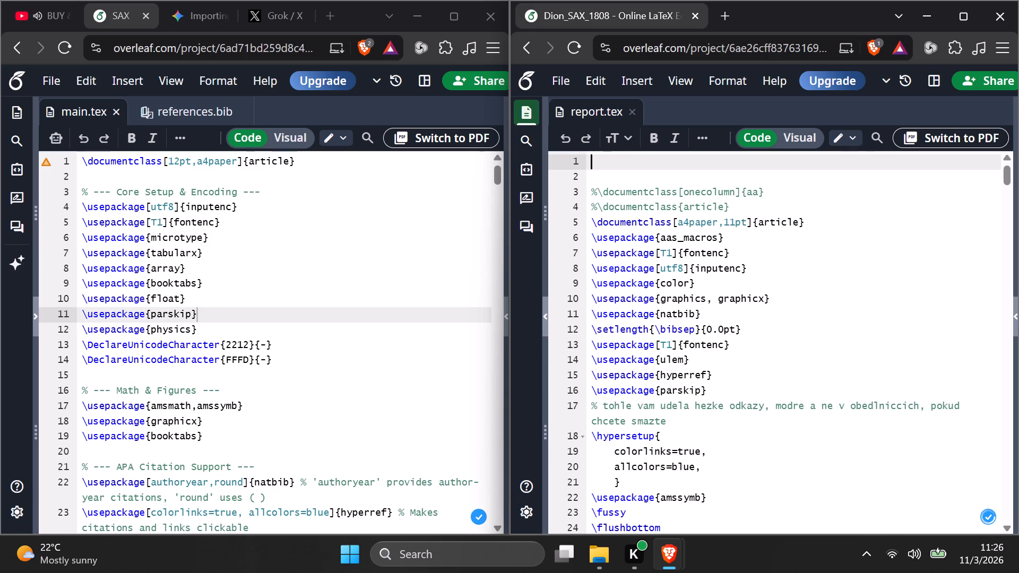
pyautogui.press('BackSpace')
# Move the active \documentclass[a4paper,11pt]{article} line to the empty first line of report.tex.
pyautogui.moveTo(804, 221); pyautogui.dragTo(584, 223)
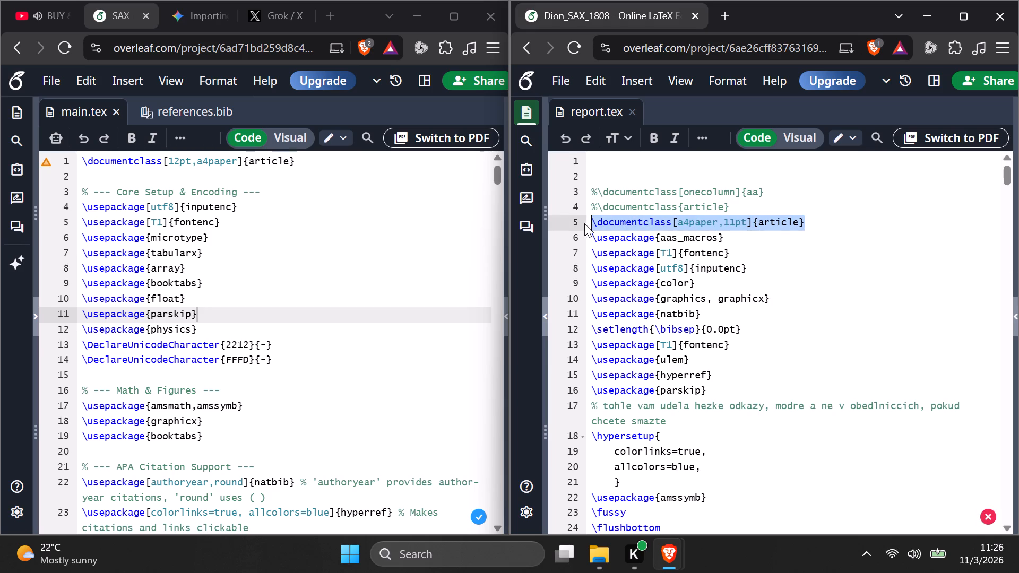
pyautogui.moveTo(584, 223); pyautogui.dragTo(588, 223)
pyautogui.hotkey('ctrl', 'x')
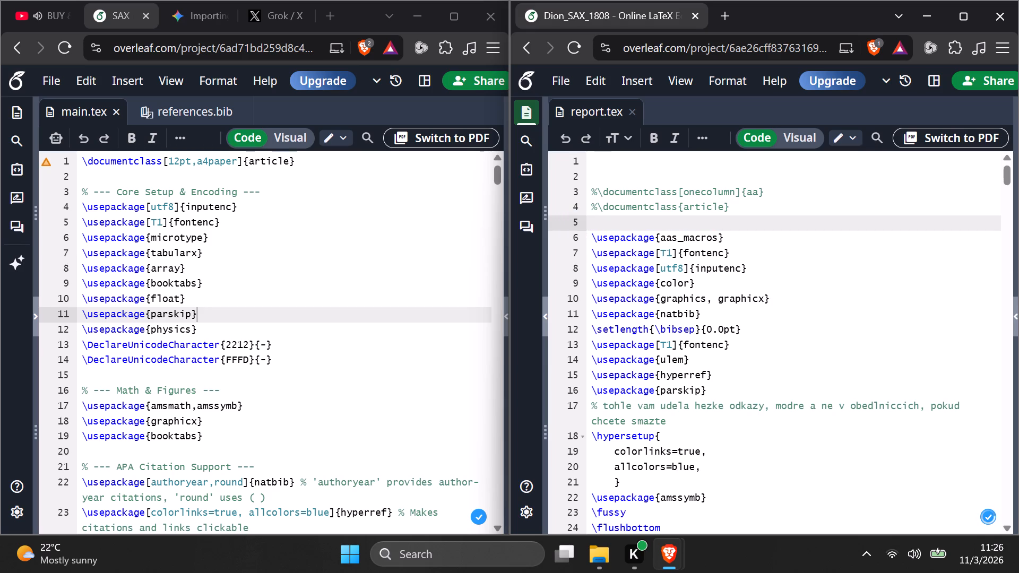
pyautogui.click(593, 159)
pyautogui.hotkey('ctrl', 'v')
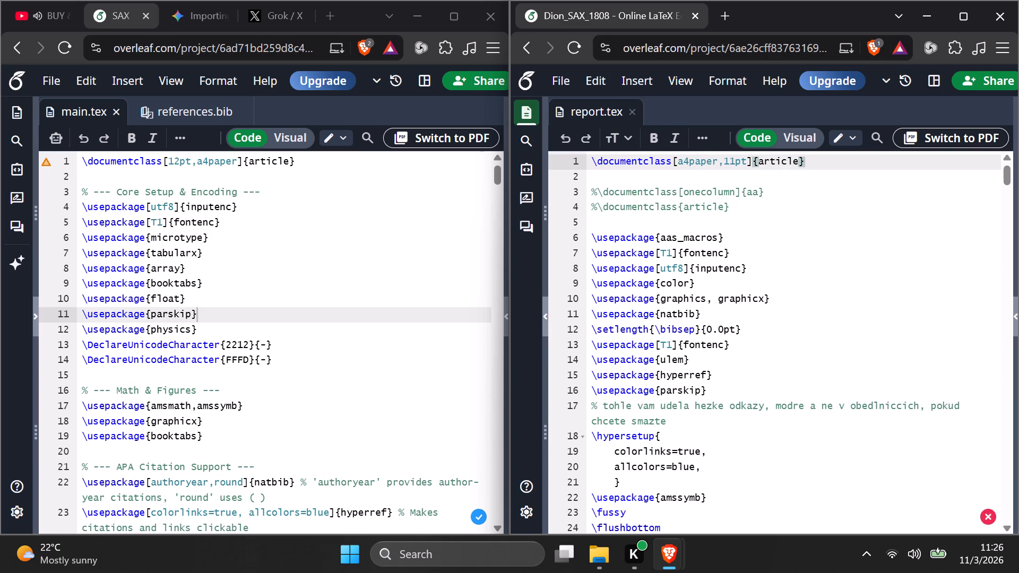
# Set the font size option in the report's document class to 12pt.
pyautogui.click(730, 161)
pyautogui.press('Right')
pyautogui.press('BackSpace')
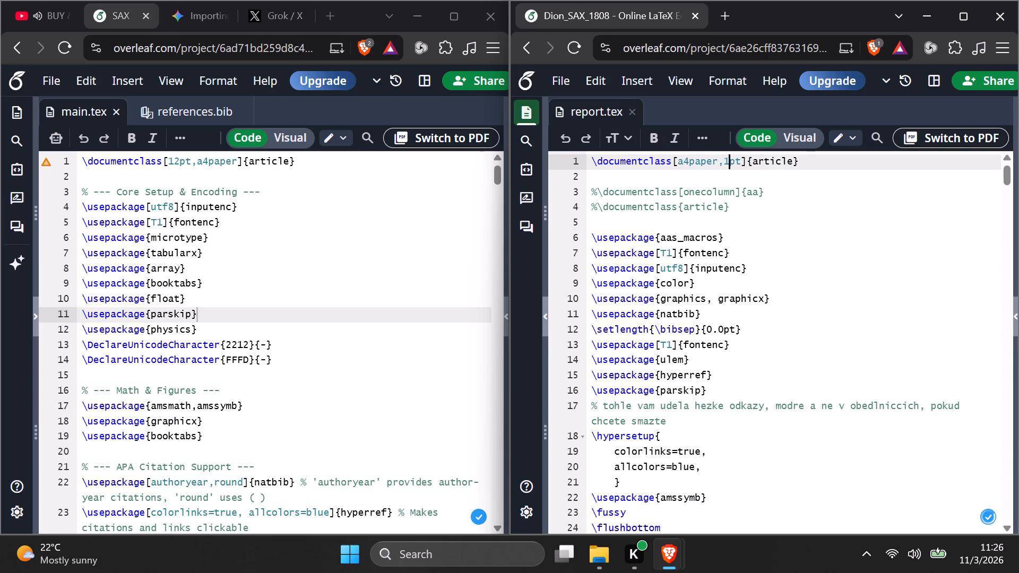
pyautogui.press('2')
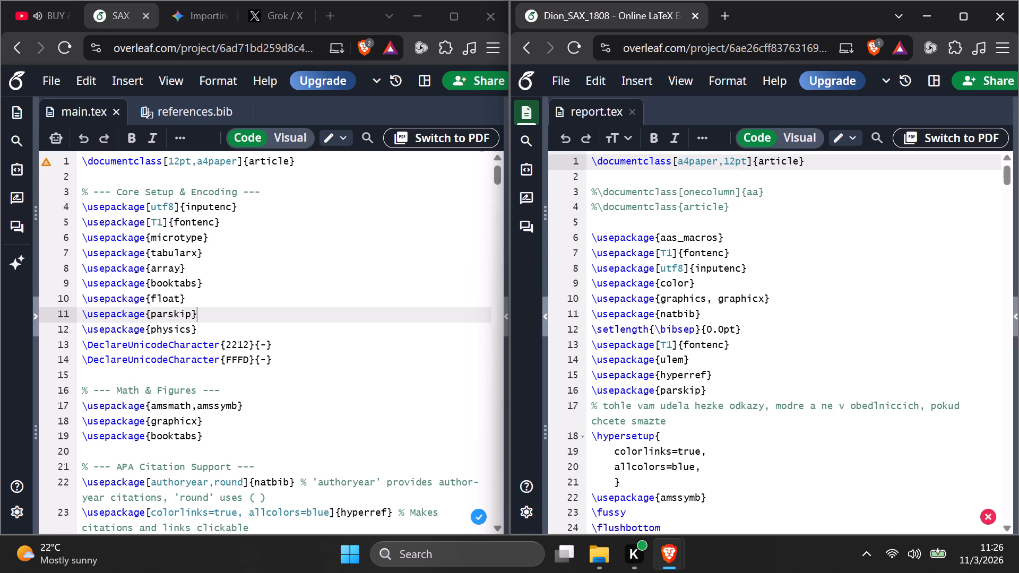
# Delete the two commented-out \documentclass lines, onecolumn aa and article, from the report's preamble.
pyautogui.moveTo(735, 211); pyautogui.dragTo(631, 192)
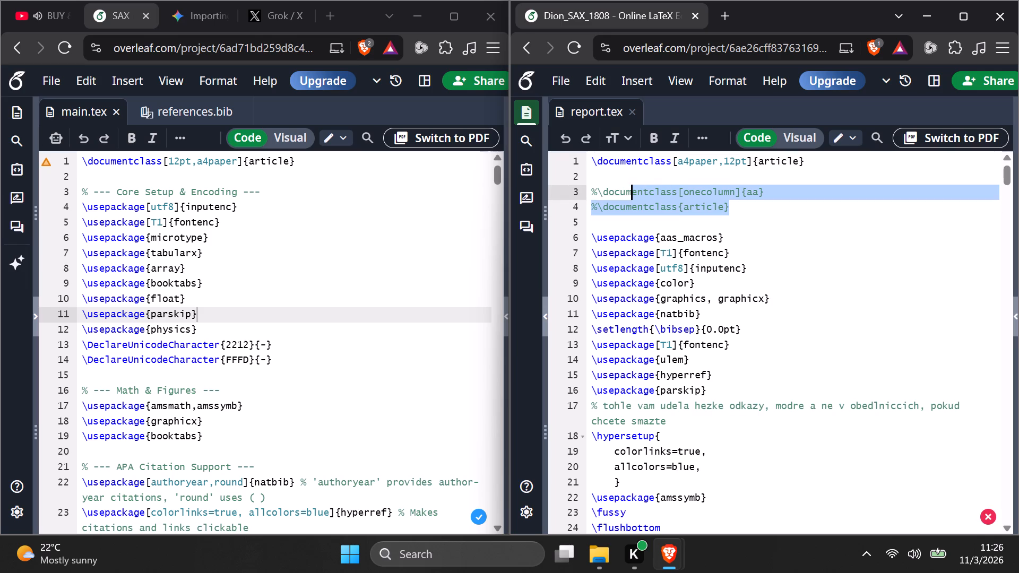
pyautogui.moveTo(631, 192); pyautogui.dragTo(585, 189)
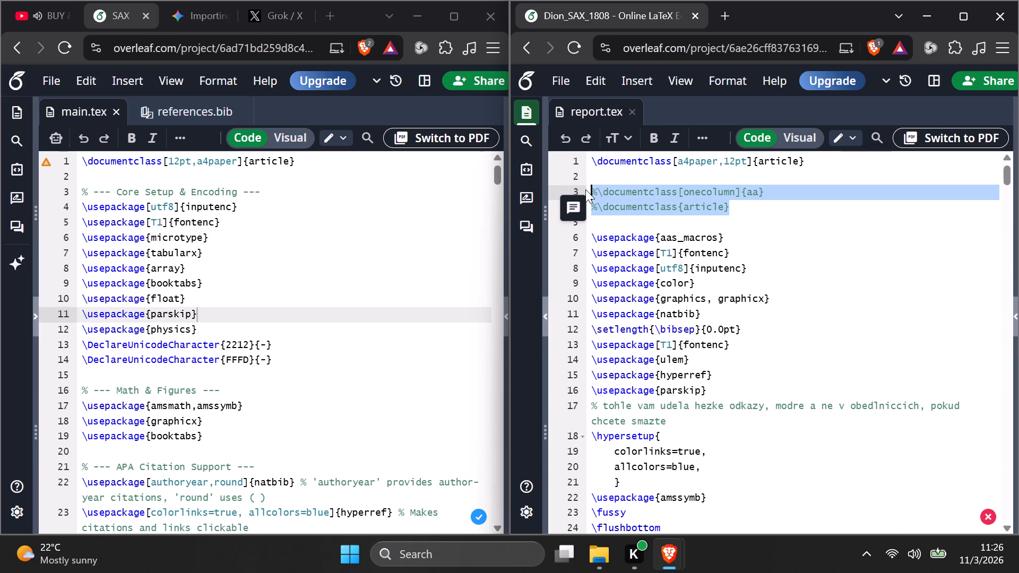
pyautogui.press('BackSpace')
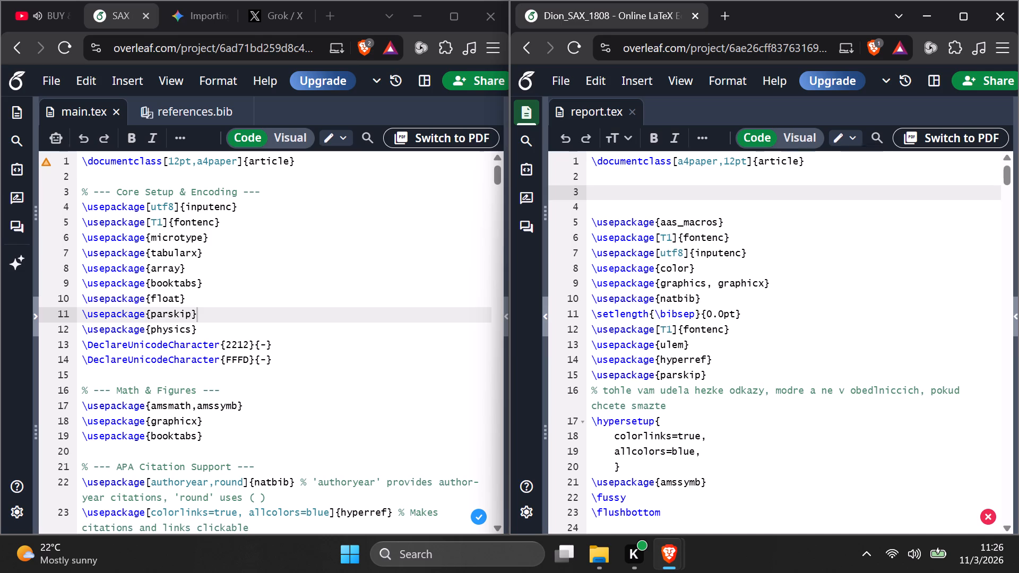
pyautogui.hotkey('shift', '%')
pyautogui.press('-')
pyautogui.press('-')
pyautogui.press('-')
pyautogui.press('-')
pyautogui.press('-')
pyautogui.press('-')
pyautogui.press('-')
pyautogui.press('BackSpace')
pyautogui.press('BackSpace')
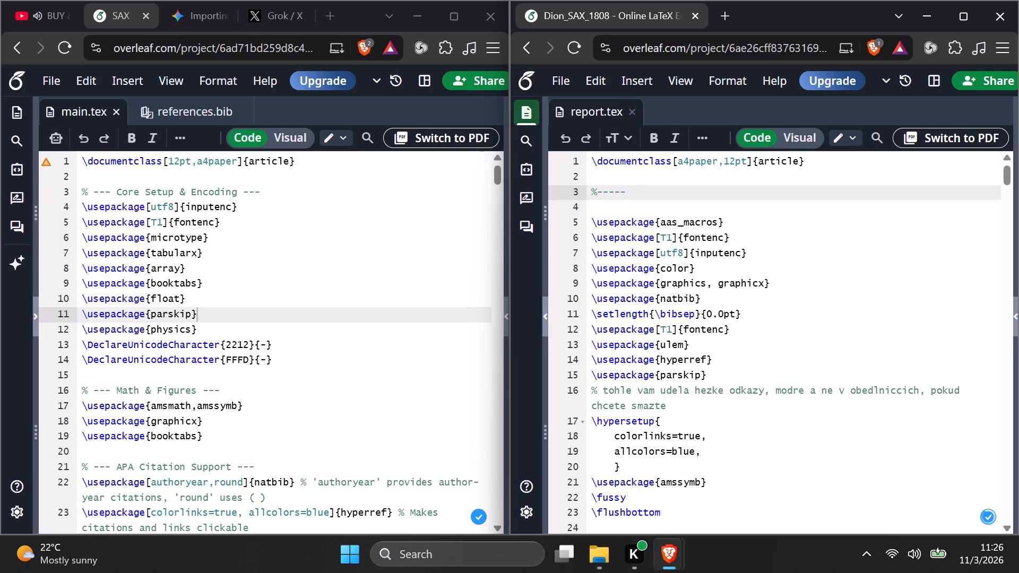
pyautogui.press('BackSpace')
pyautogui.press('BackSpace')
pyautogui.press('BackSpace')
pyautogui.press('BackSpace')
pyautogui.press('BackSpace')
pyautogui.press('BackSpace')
# Copy the "% --- Core Setup & Encoding ---" heading from main.tex into report.tex directly above the package list, without a blank line between.
pyautogui.click(260, 192)
pyautogui.moveTo(258, 192); pyautogui.dragTo(82, 194)
pyautogui.hotkey('ctrl', 'c')
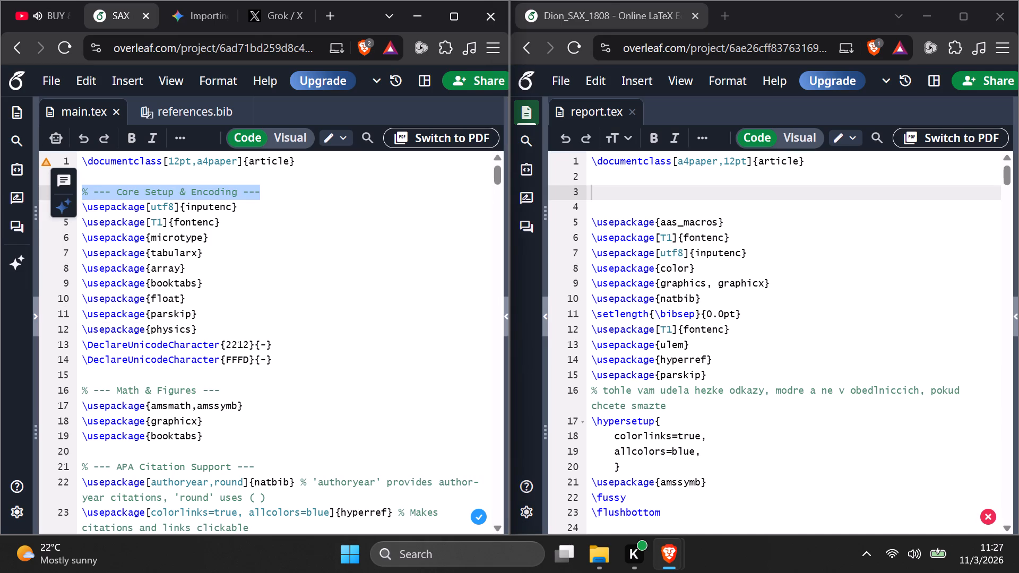
pyautogui.click(589, 186)
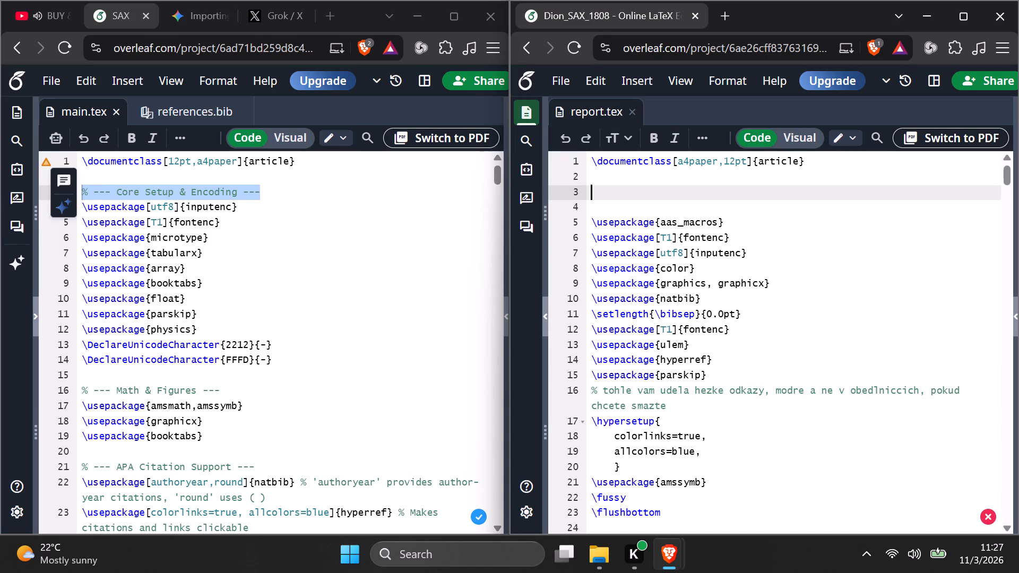
pyautogui.hotkey('ctrl', 'v')
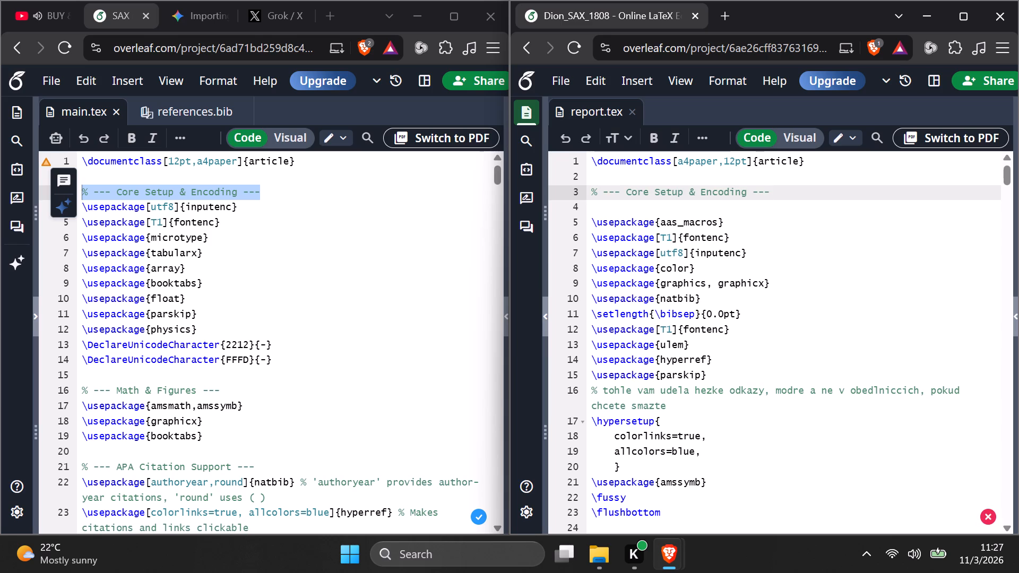
pyautogui.press('Delete')
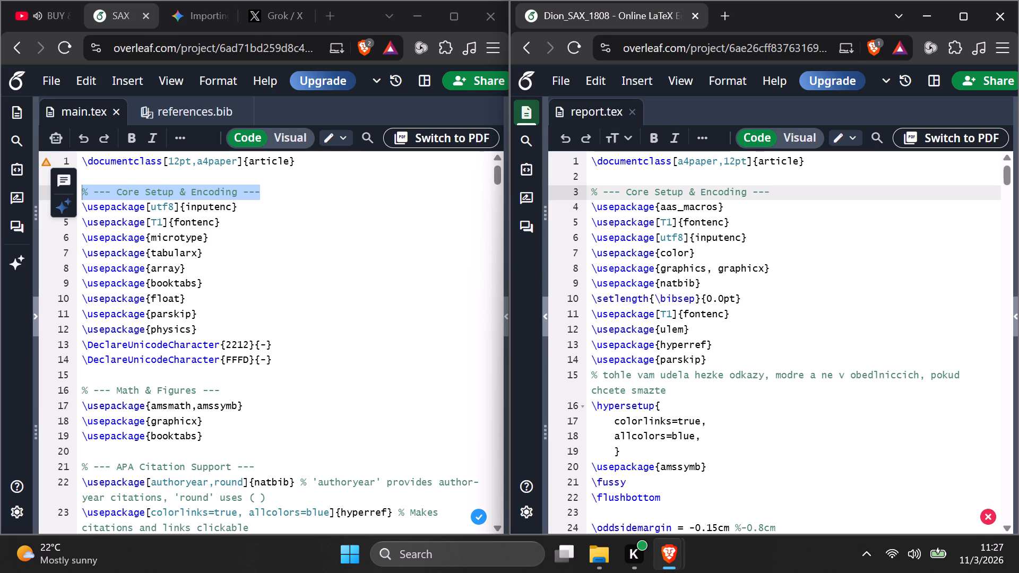
pyautogui.click(298, 283)
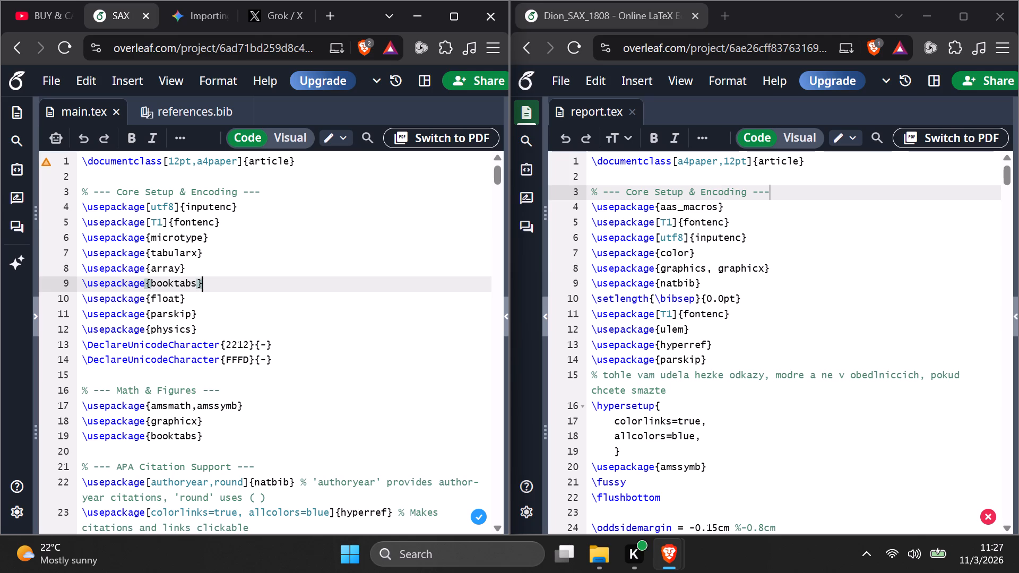
# Move \usepackage[utf8]{inputenc} to its own line directly below the Core Setup & Encoding heading in report.tex.
pyautogui.moveTo(746, 238); pyautogui.dragTo(589, 236)
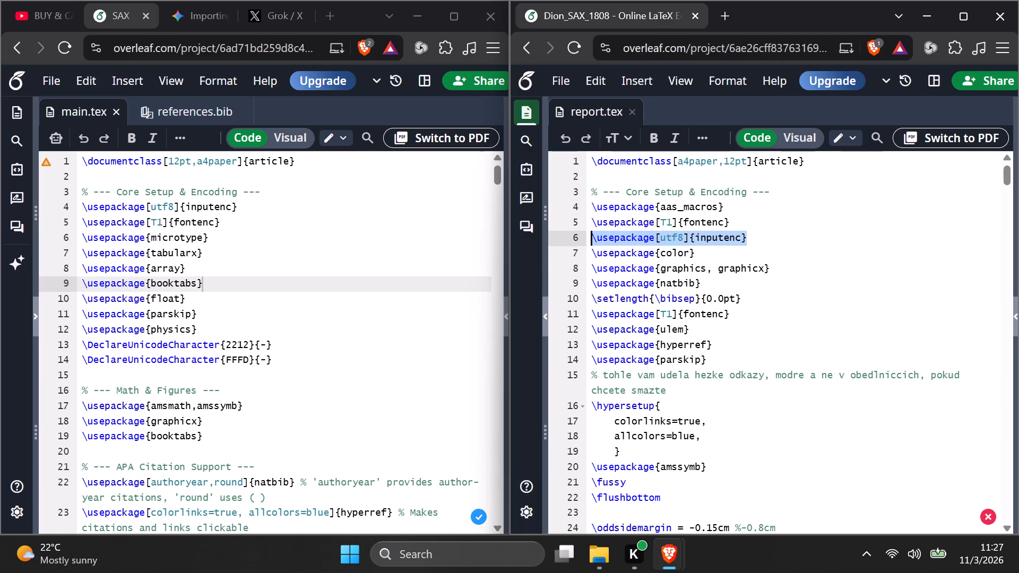
pyautogui.hotkey('ctrl', 'x')
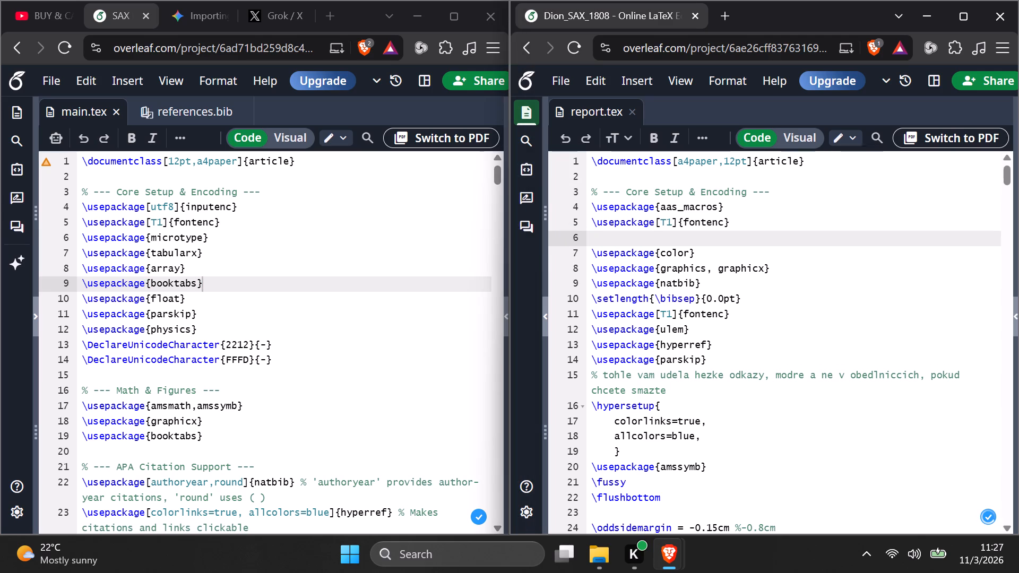
pyautogui.click(590, 203)
pyautogui.press('Return')
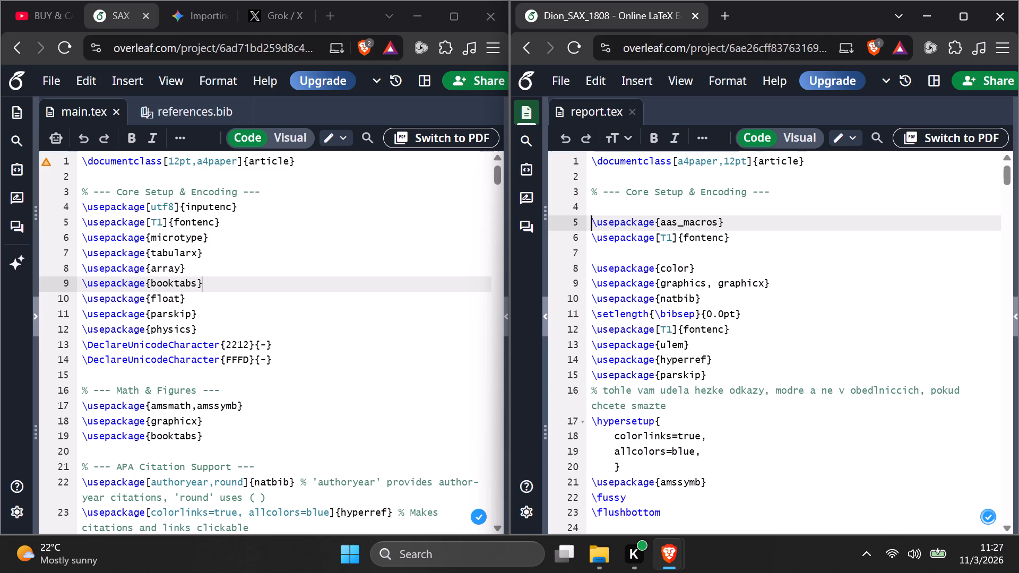
pyautogui.press('Up')
pyautogui.hotkey('ctrl', 'v')
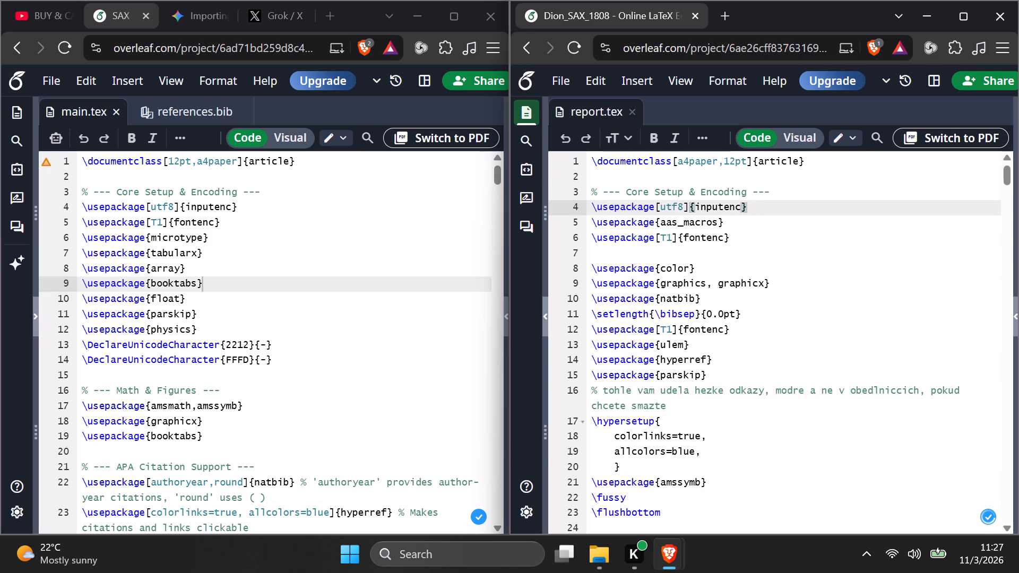
# Move the first \usepackage[T1]{fontenc} line to directly below the inputenc line, above aas_macros.
pyautogui.moveTo(730, 238); pyautogui.dragTo(590, 235)
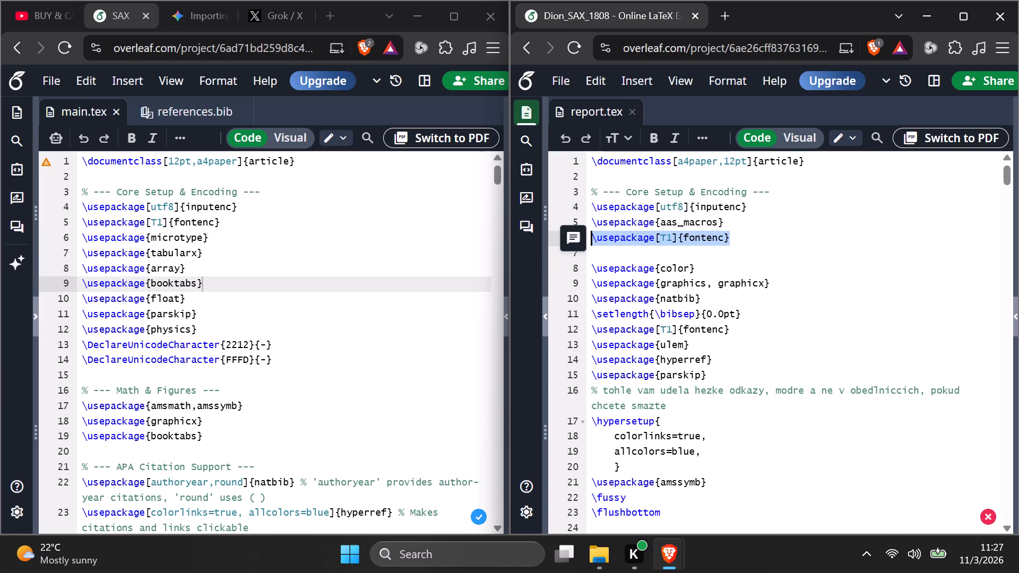
pyautogui.hotkey('ctrl', 'x')
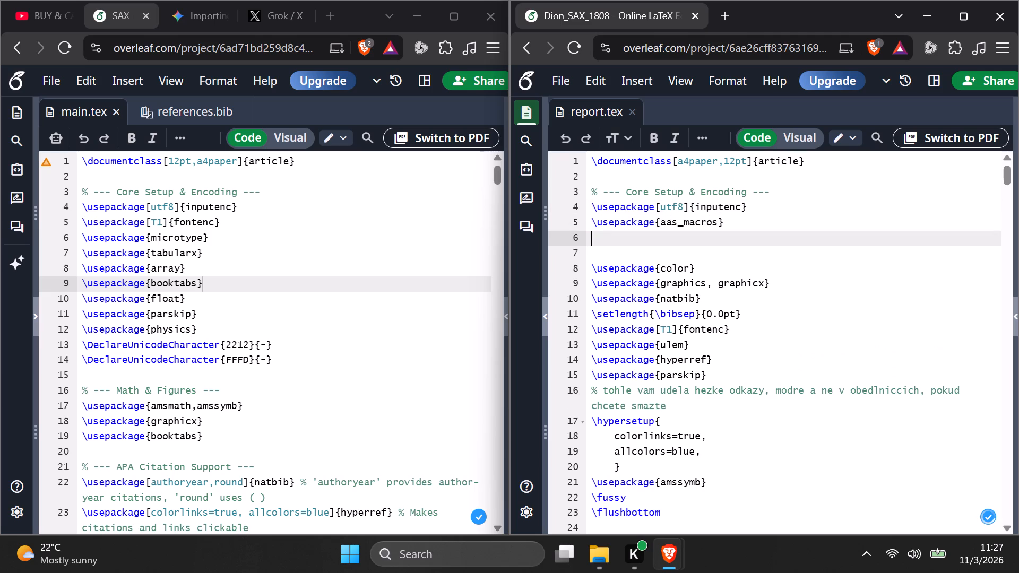
pyautogui.click(589, 220)
pyautogui.press('Return')
pyautogui.press('Up')
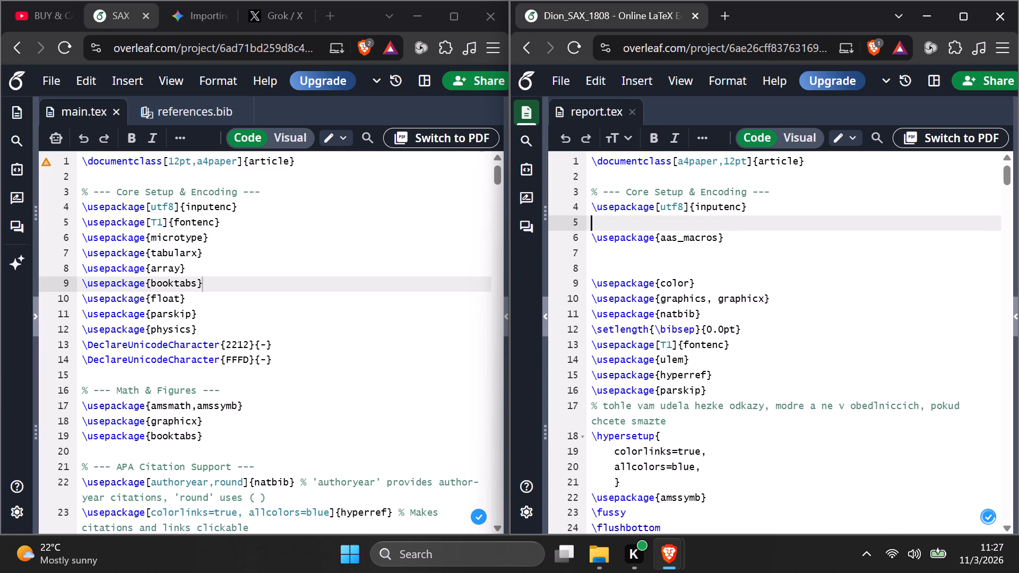
pyautogui.hotkey('ctrl', 'v')
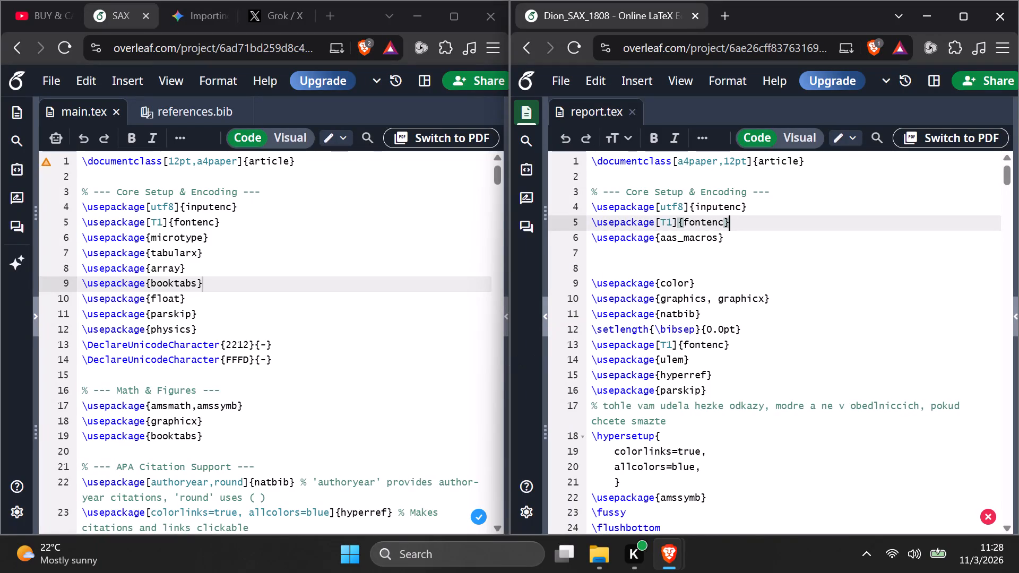
# Delete the duplicate \usepackage[T1]{fontenc} entry below the \setlength{\bibsep} line.
pyautogui.moveTo(730, 343); pyautogui.dragTo(615, 345)
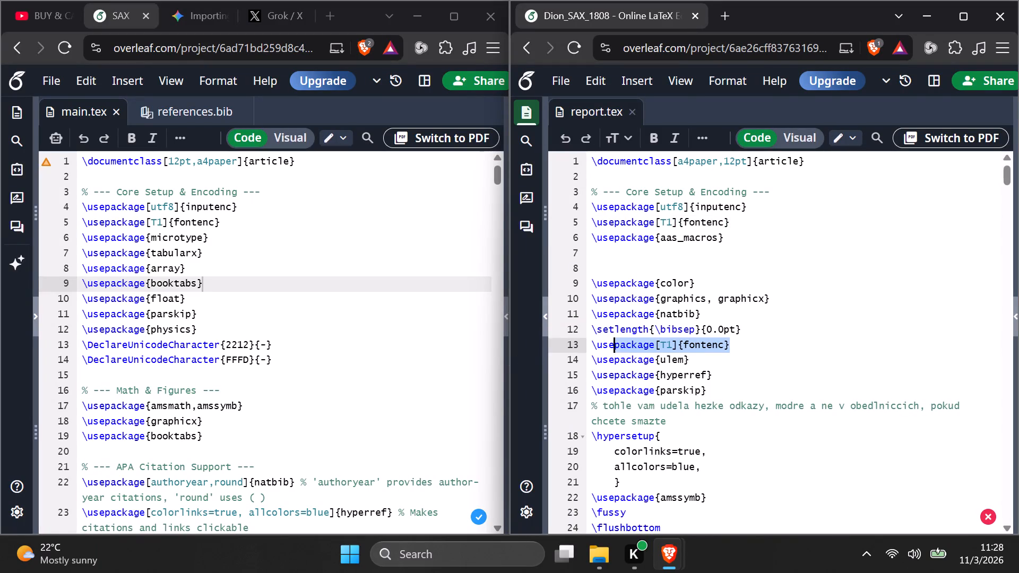
pyautogui.moveTo(615, 345); pyautogui.dragTo(590, 342)
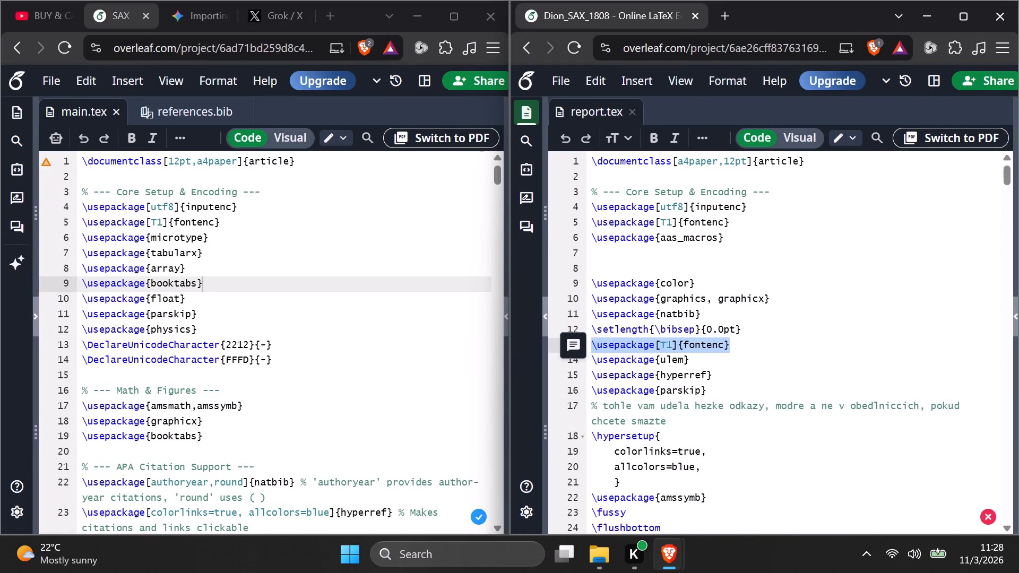
pyautogui.press('BackSpace')
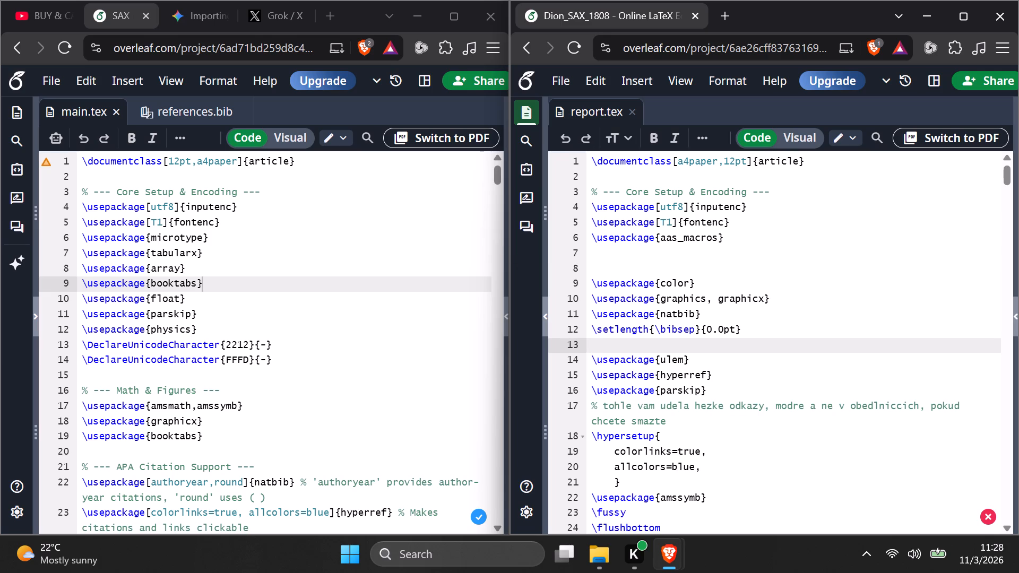
# Add \usepackage{microtype} on a new line directly below the fontenc line in report.tex.
pyautogui.click(735, 225)
pyautogui.press('Return')
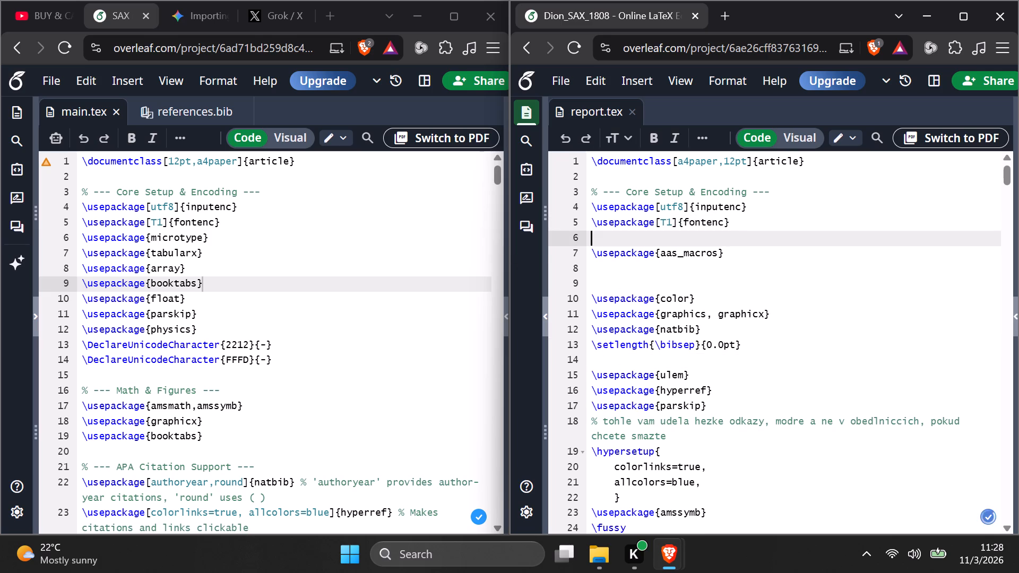
pyautogui.press('\\')
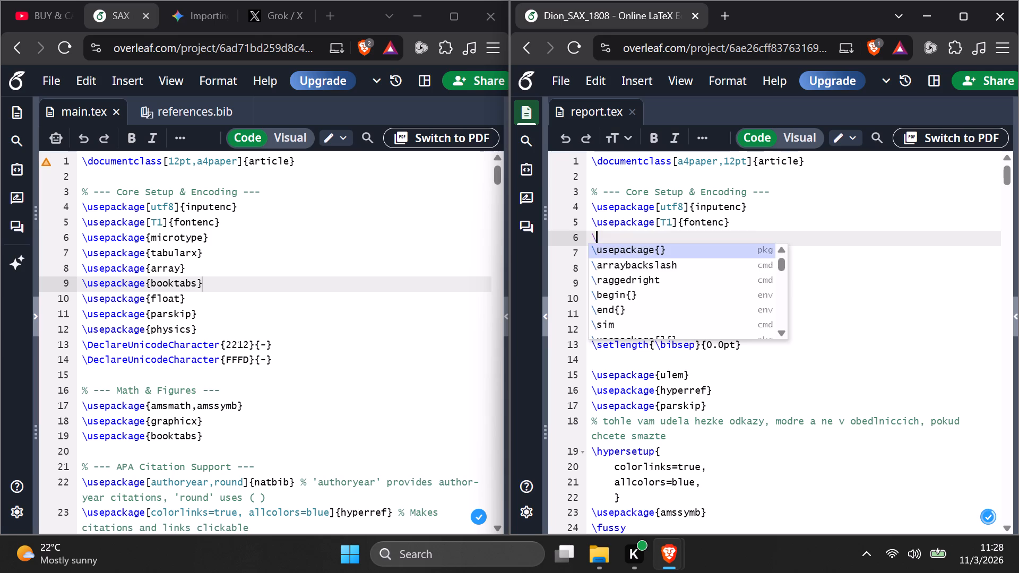
pyautogui.press('Tab')
pyautogui.write('mic')
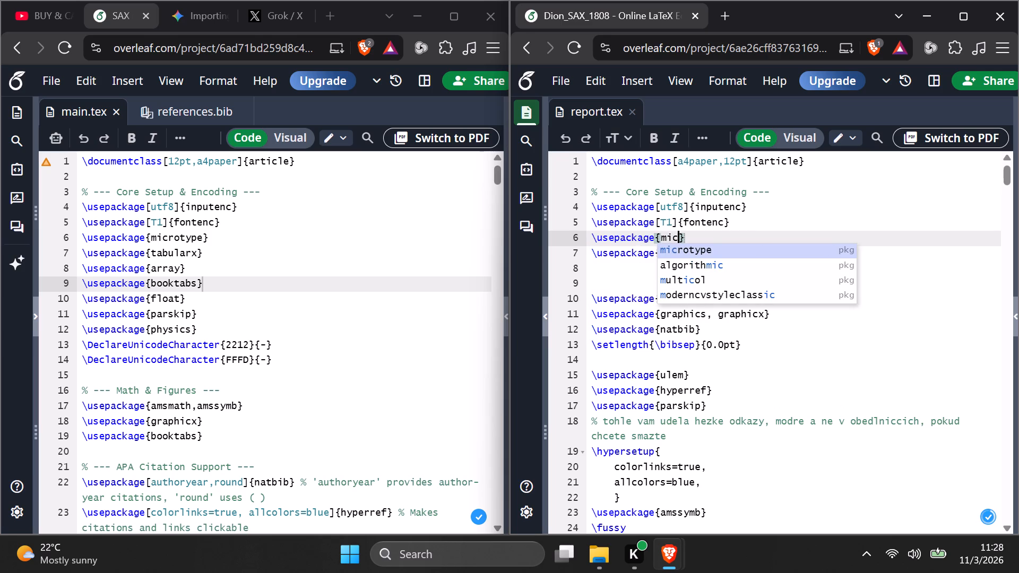
pyautogui.click(756, 250)
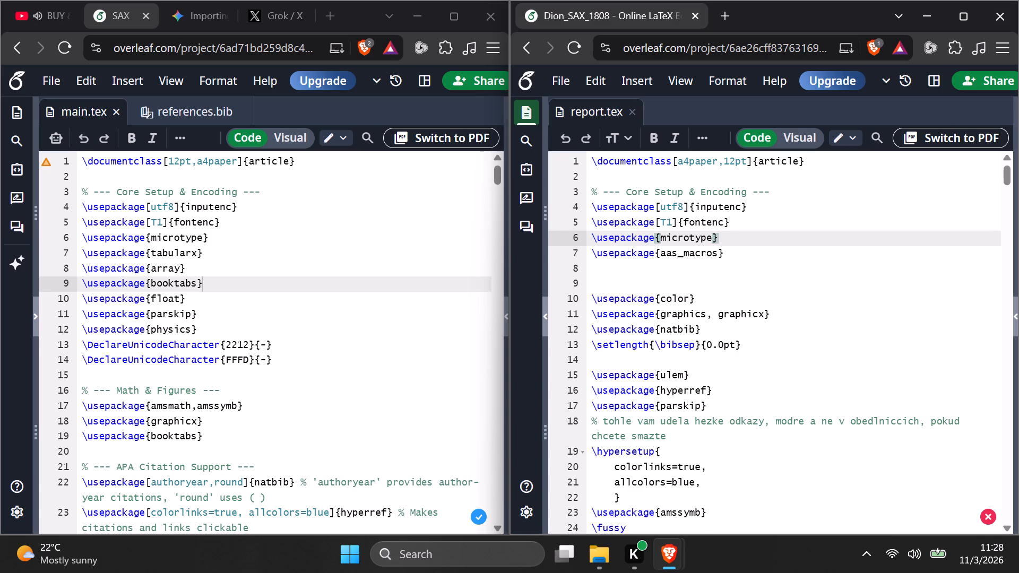
# Add \usepackage{tabularx} on a new line directly below the microtype line in report.tex.
pyautogui.press('Return')
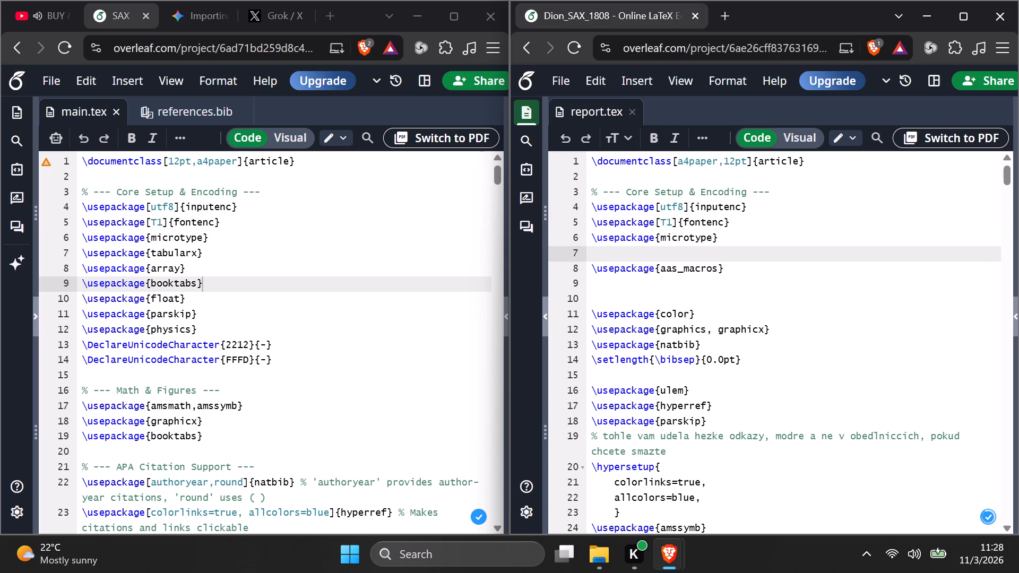
pyautogui.write('us')
pyautogui.press('BackSpace')
pyautogui.press('BackSpace')
pyautogui.press('\\')
pyautogui.write('us')
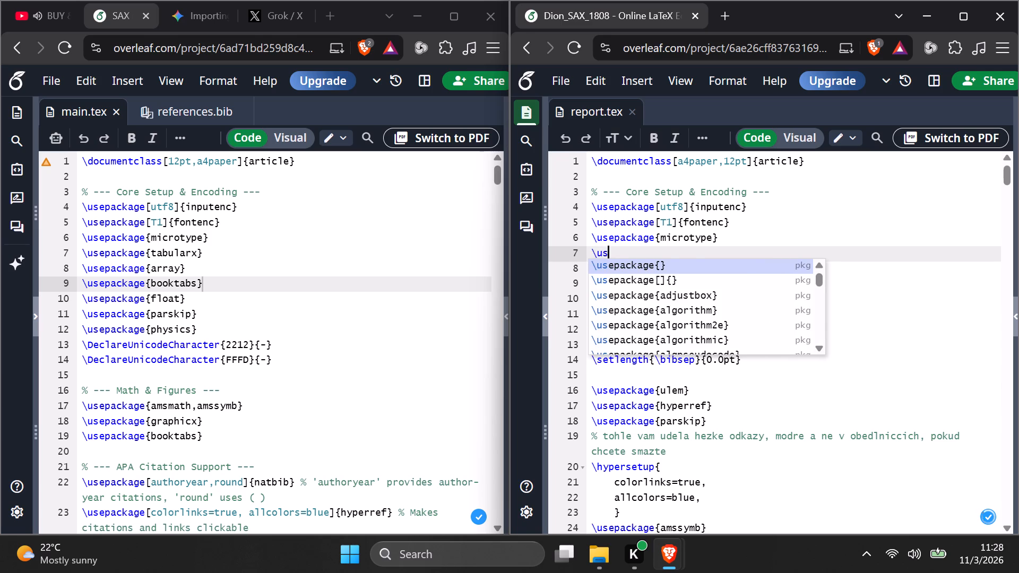
pyautogui.press('Tab')
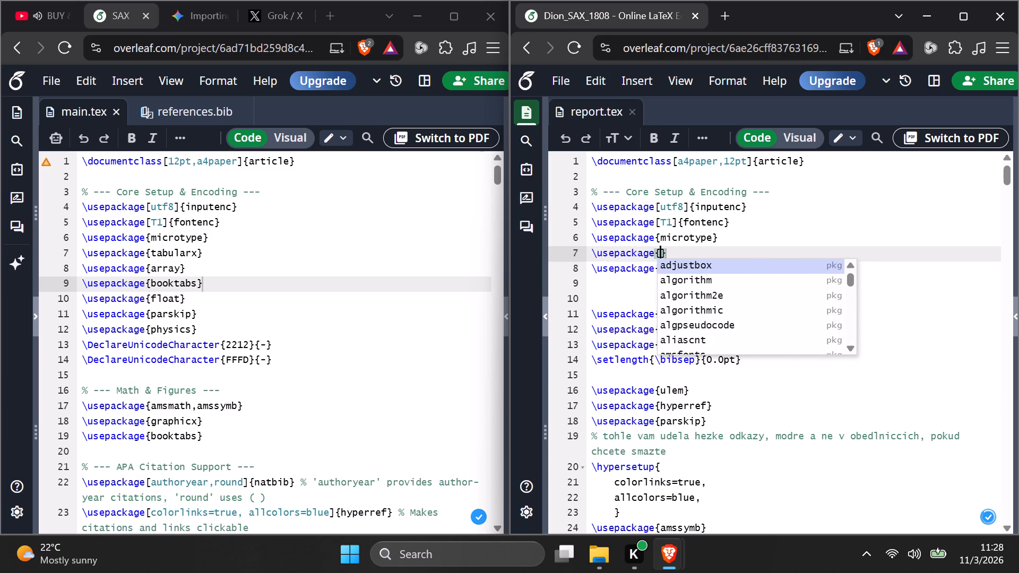
pyautogui.write('ta')
pyautogui.press('Tab')
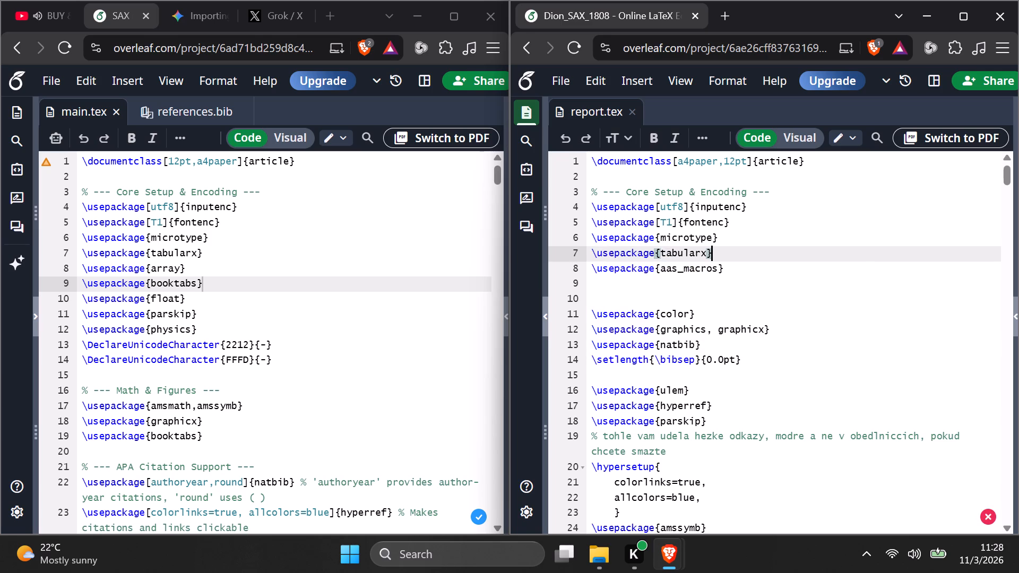
# Add \usepackage{array} on a new line directly below the tabularx line in report.tex.
pyautogui.press('Return')
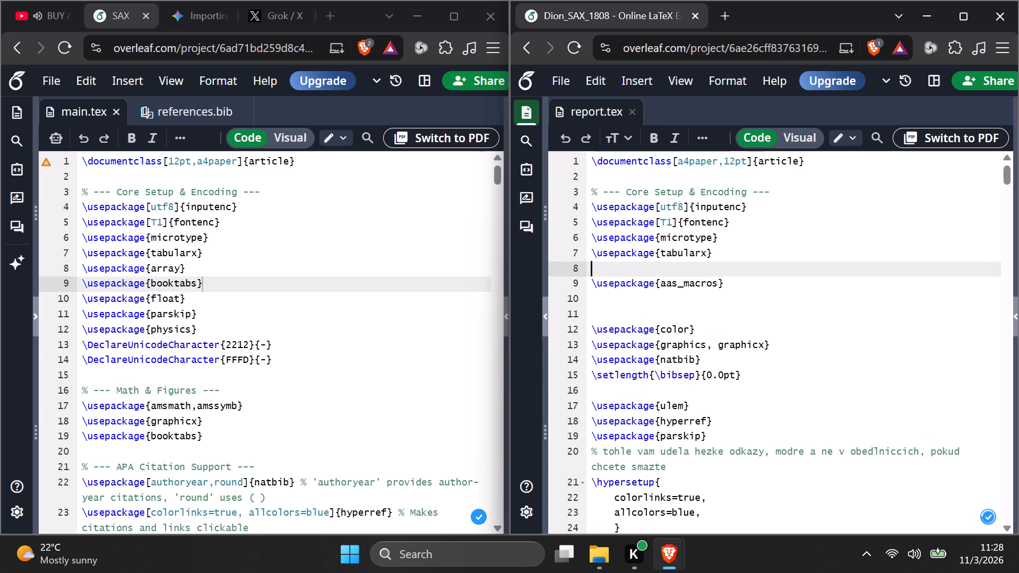
pyautogui.write('\\use')
pyautogui.press('Tab')
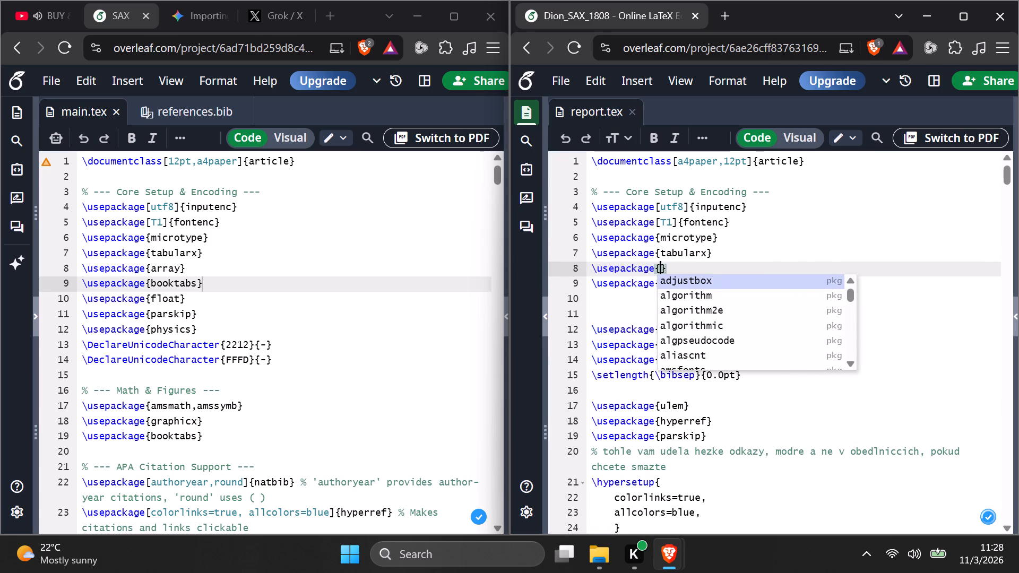
pyautogui.write('arra')
pyautogui.press('Tab')
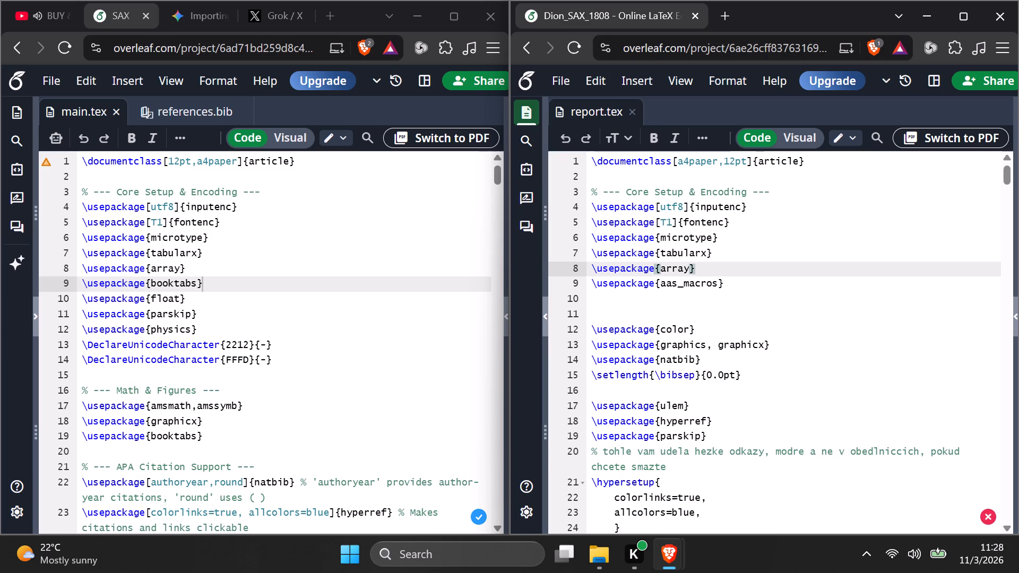
# Add \usepackage{booktabs} on a new line directly below the array line in report.tex.
pyautogui.press('Return')
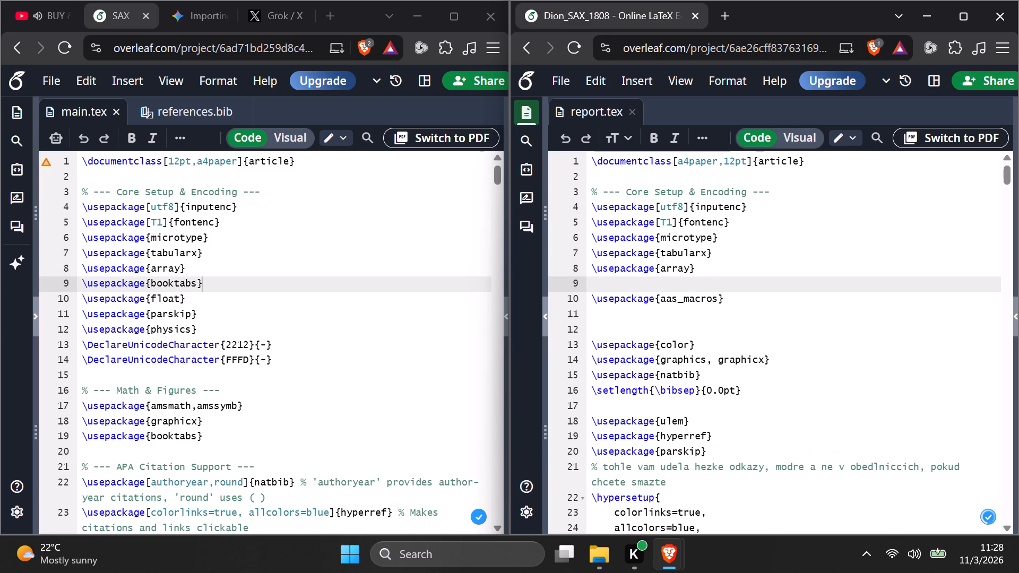
pyautogui.write('\\us')
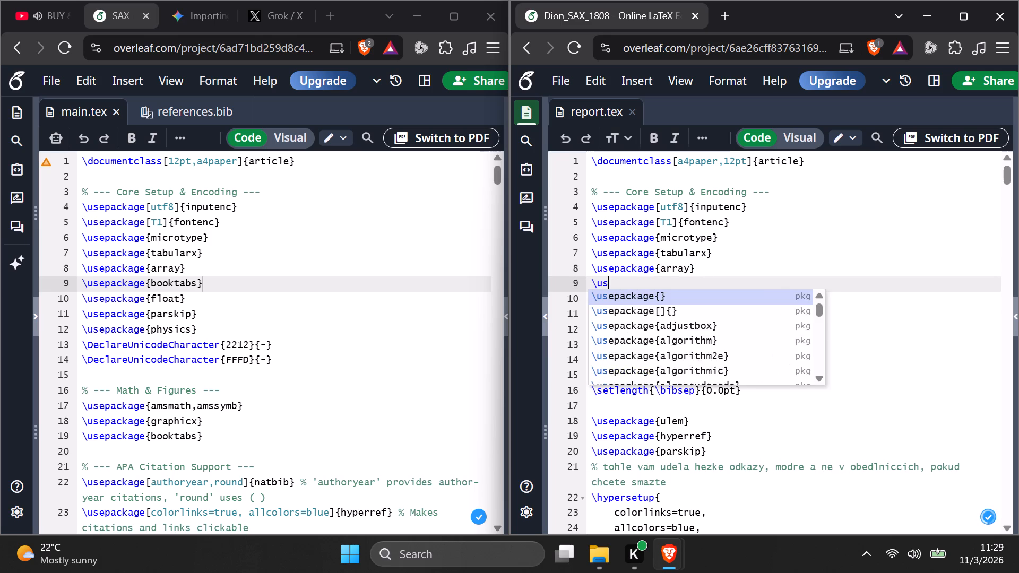
pyautogui.press('Tab')
pyautogui.press('b')
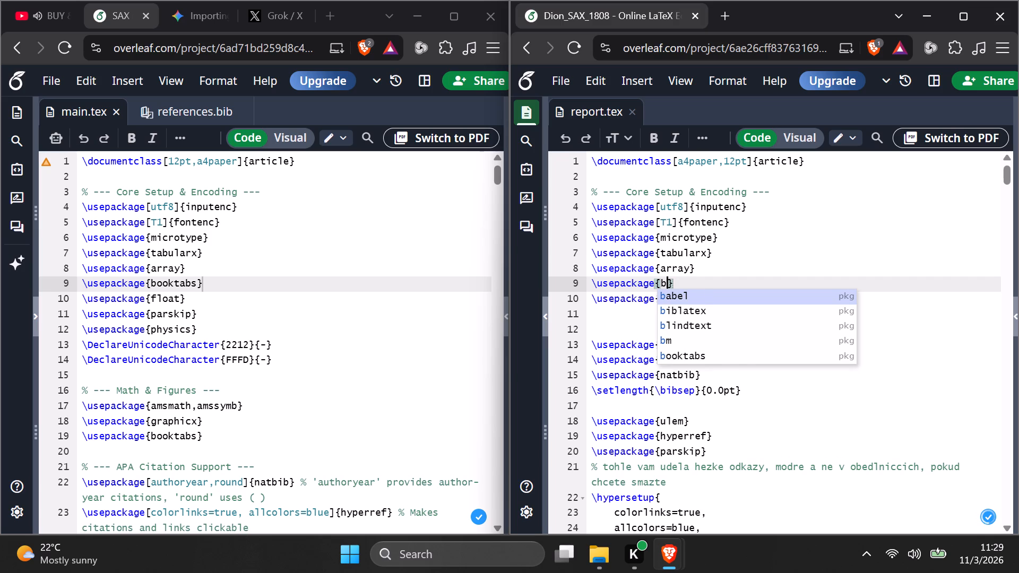
pyautogui.press('o')
pyautogui.press('Tab')
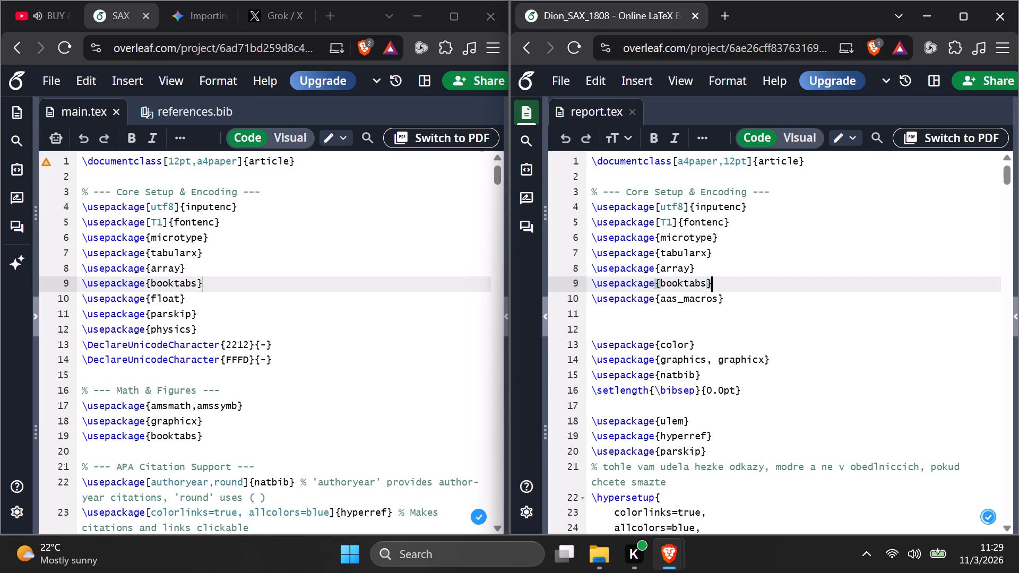
# Add \usepackage{float} on a new line directly below the booktabs line in report.tex.
pyautogui.press('Return')
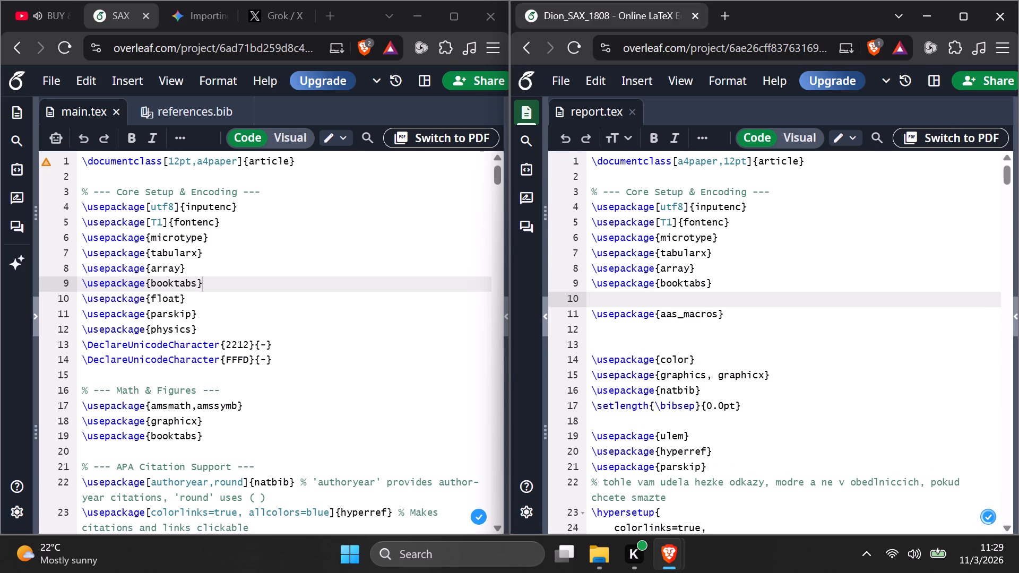
pyautogui.press('\\')
pyautogui.press('Tab')
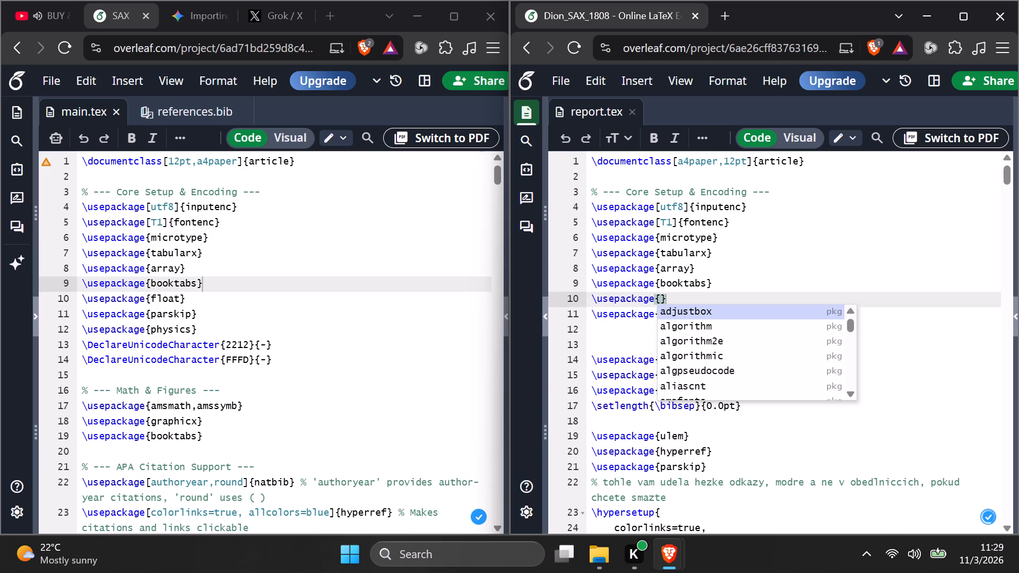
pyautogui.write('f;')
pyautogui.press('BackSpace')
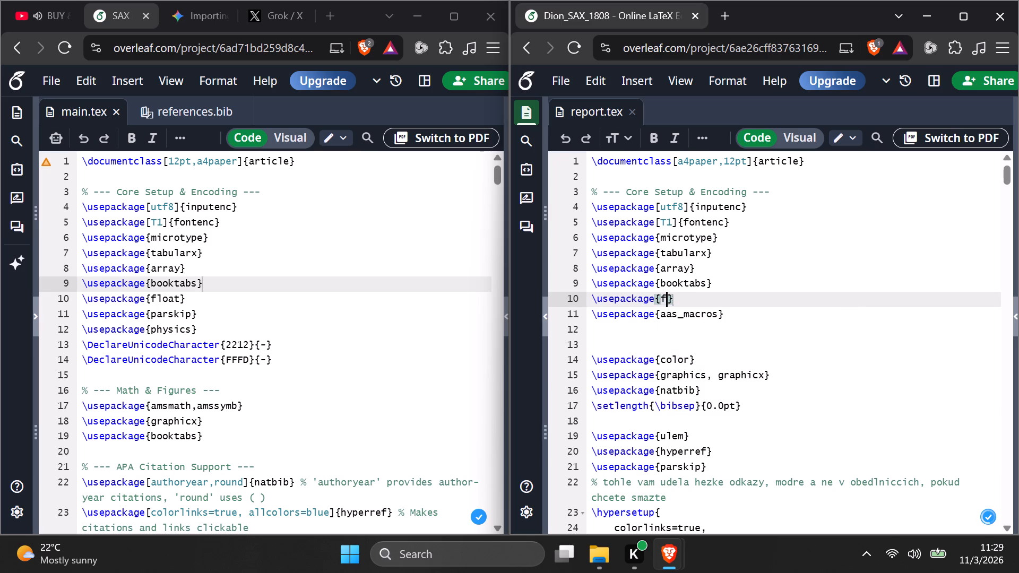
pyautogui.write('loat')
pyautogui.press('Tab')
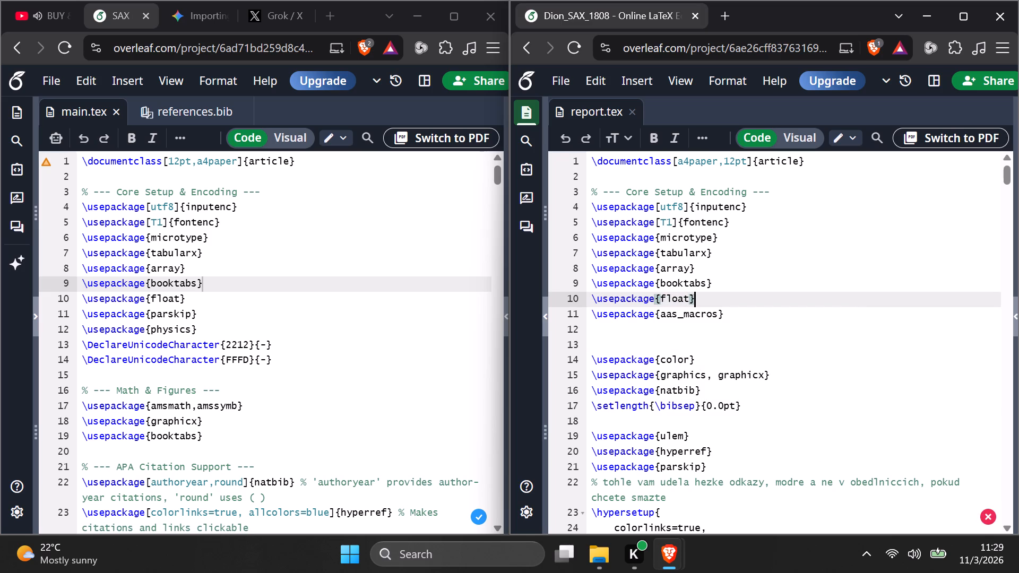
# Move \usepackage{parskip} from below the hyperref line to its own line directly below the float line in report.tex.
pyautogui.moveTo(712, 466); pyautogui.dragTo(623, 468)
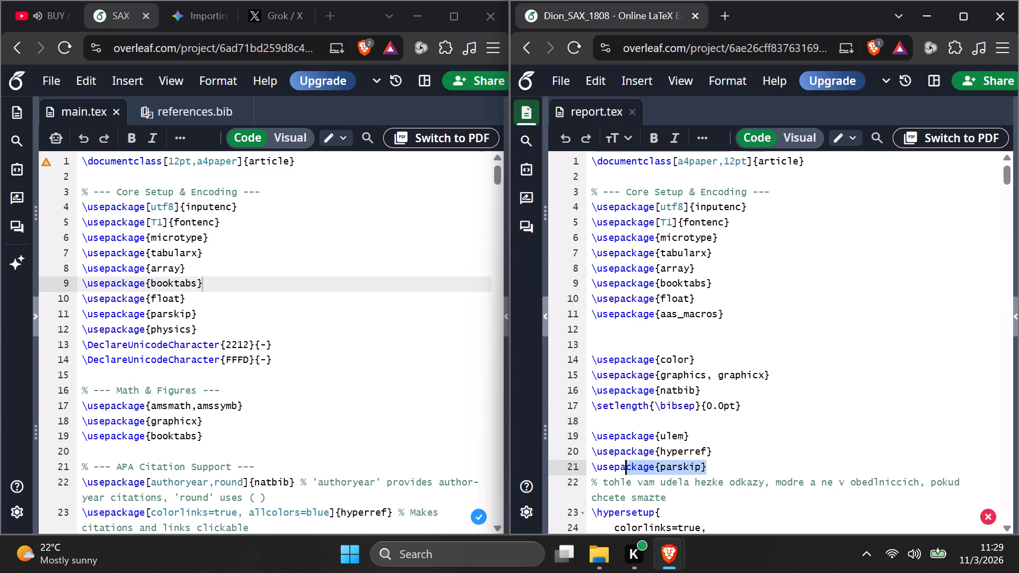
pyautogui.moveTo(623, 468); pyautogui.dragTo(592, 470)
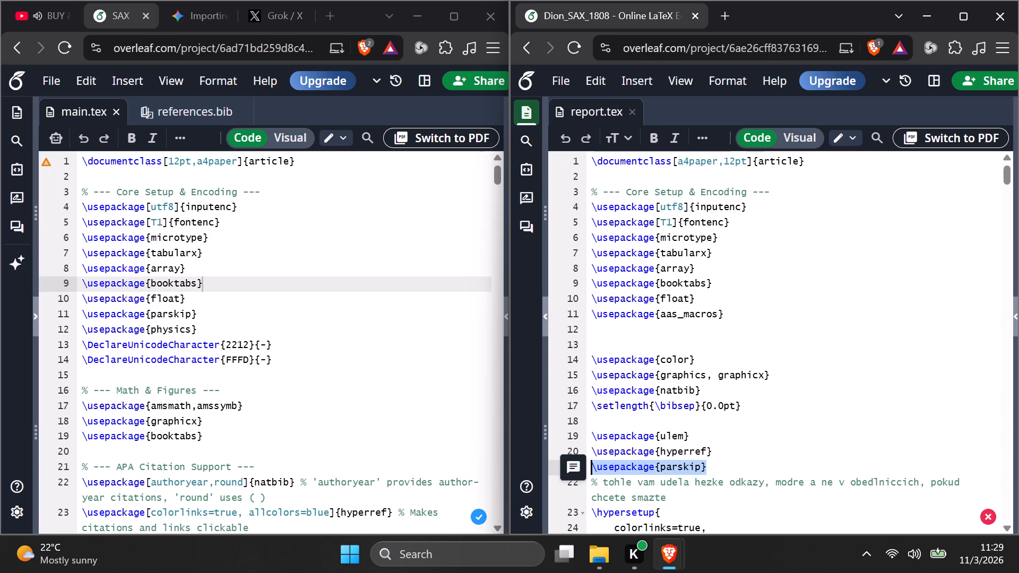
pyautogui.hotkey('ctrl', 'x')
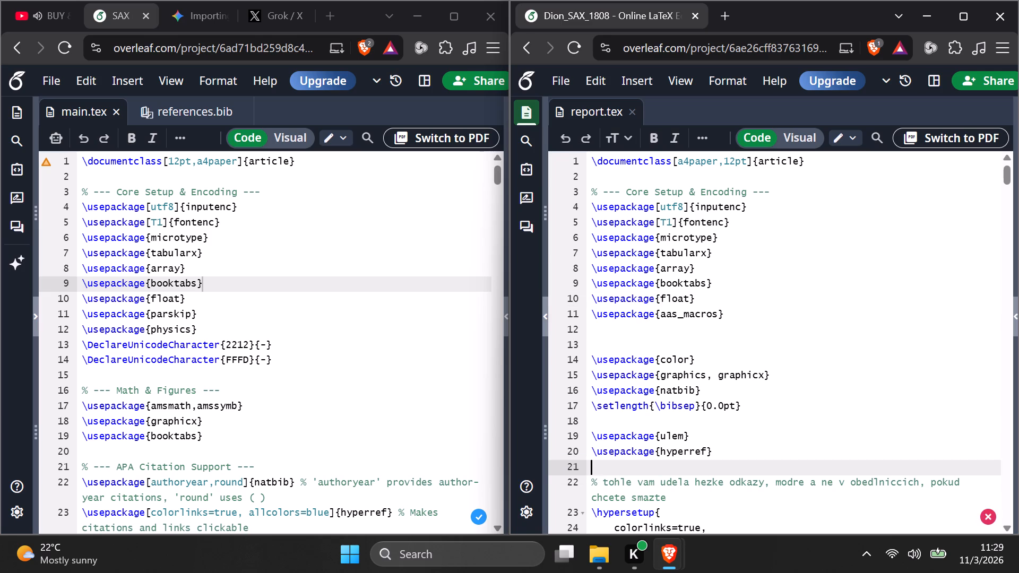
pyautogui.click(710, 291)
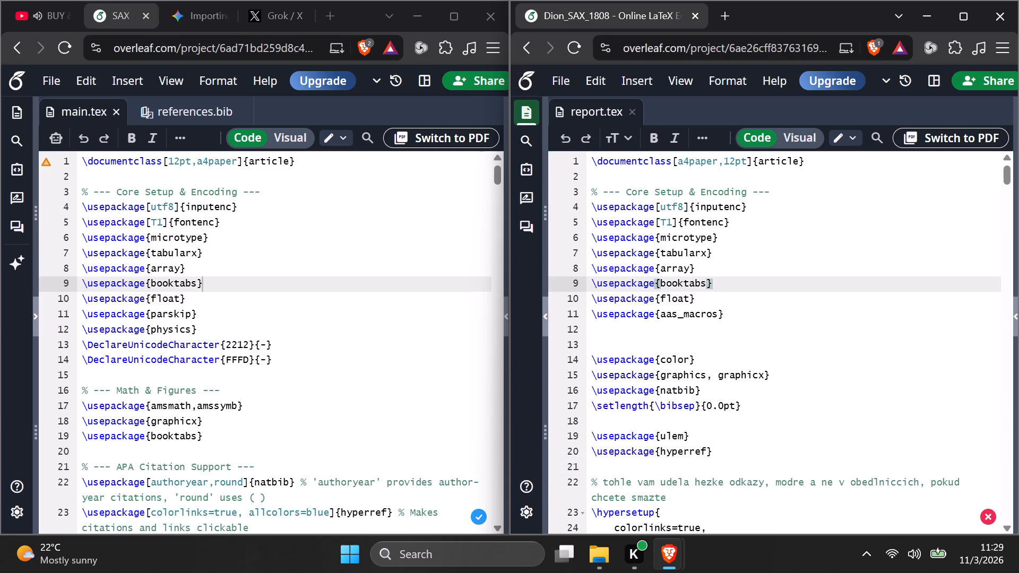
pyautogui.click(704, 300)
pyautogui.press('Return')
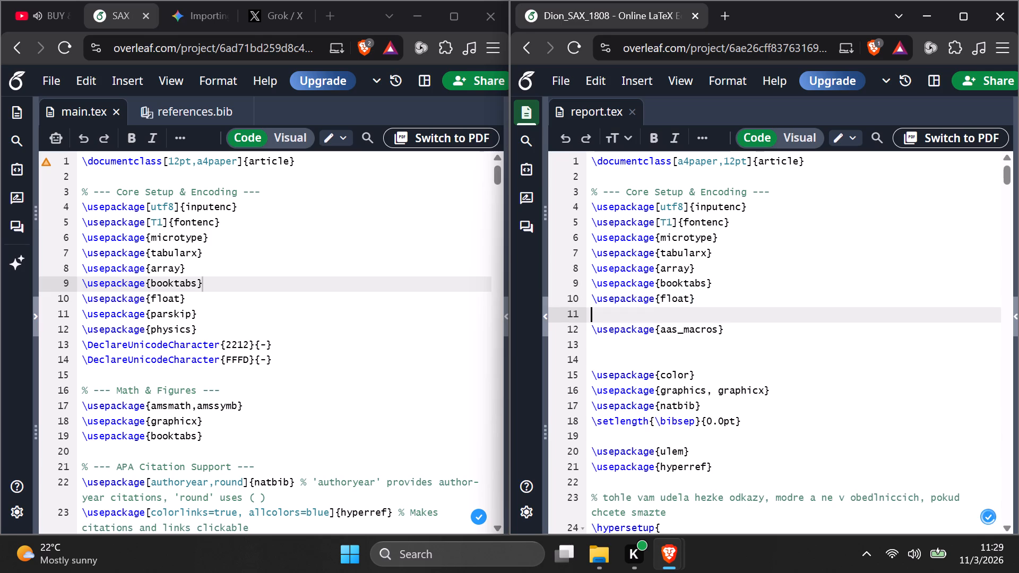
pyautogui.hotkey('ctrl', 'v')
# Add \usepackage{physics} on a new line between the parskip and aas_macros lines in report.tex.
pyautogui.press('Return')
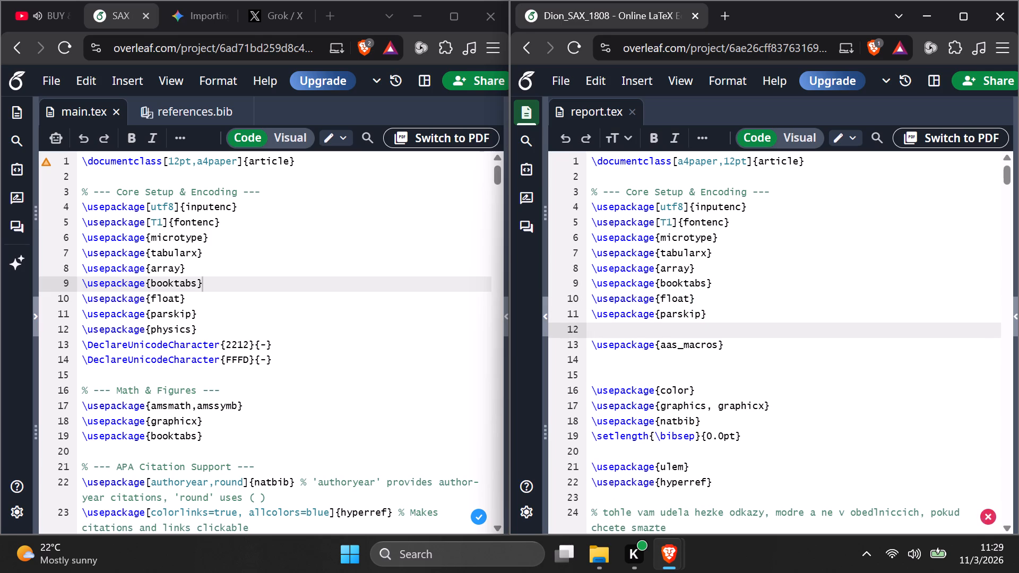
pyautogui.press('\\')
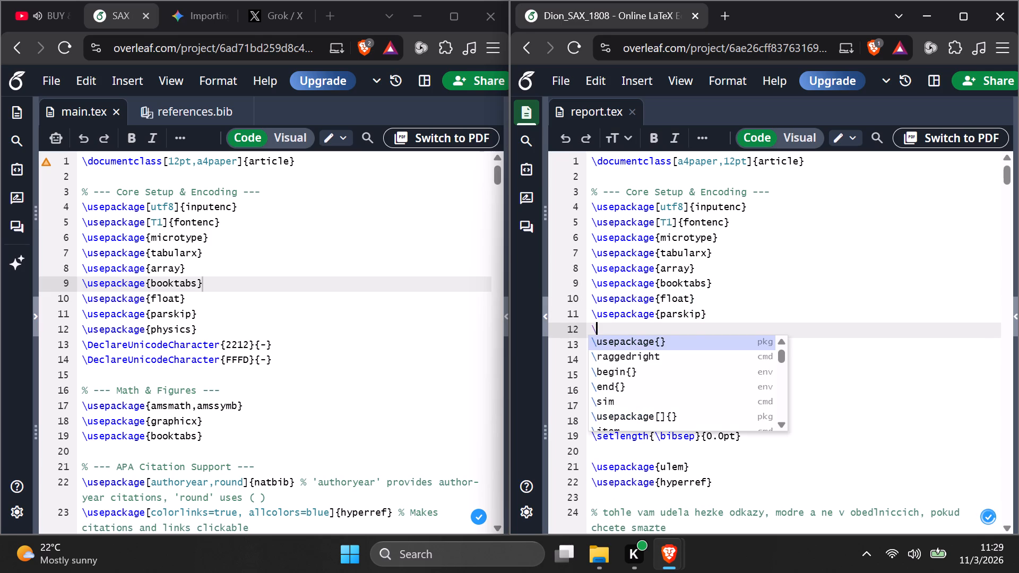
pyautogui.press('Tab')
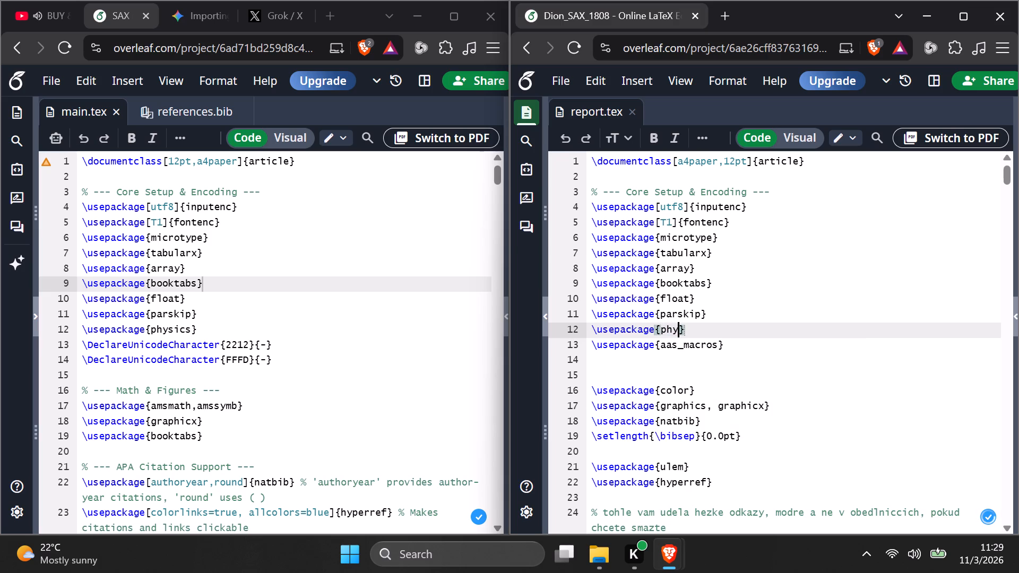
pyautogui.write('sics')
pyautogui.click(806, 334)
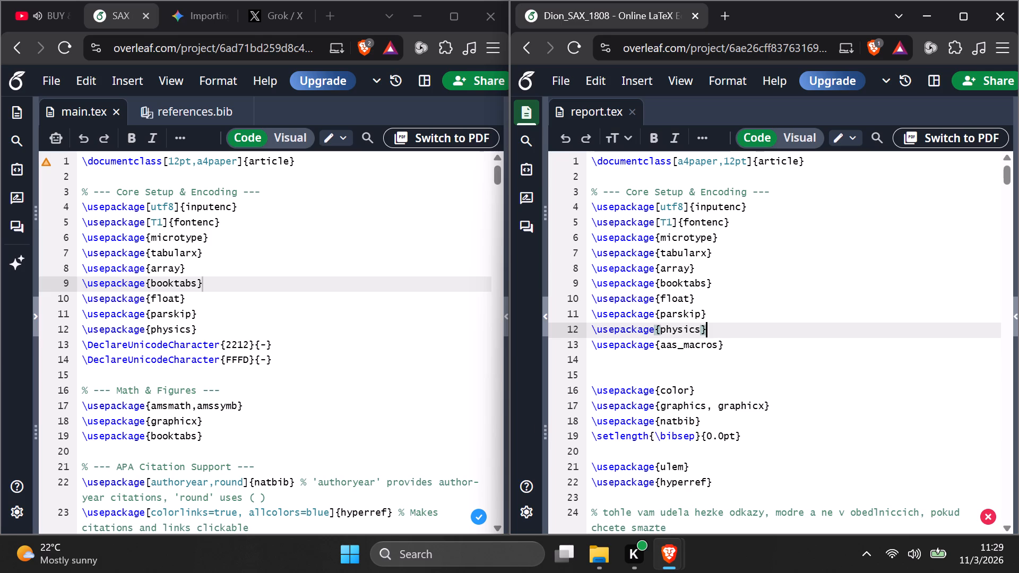
# Copy the "% --- Math & Figures ---" comment from main.tex into report.tex below the aas_macros line, separated by a blank line.
pyautogui.scroll(-2, 728, 412)
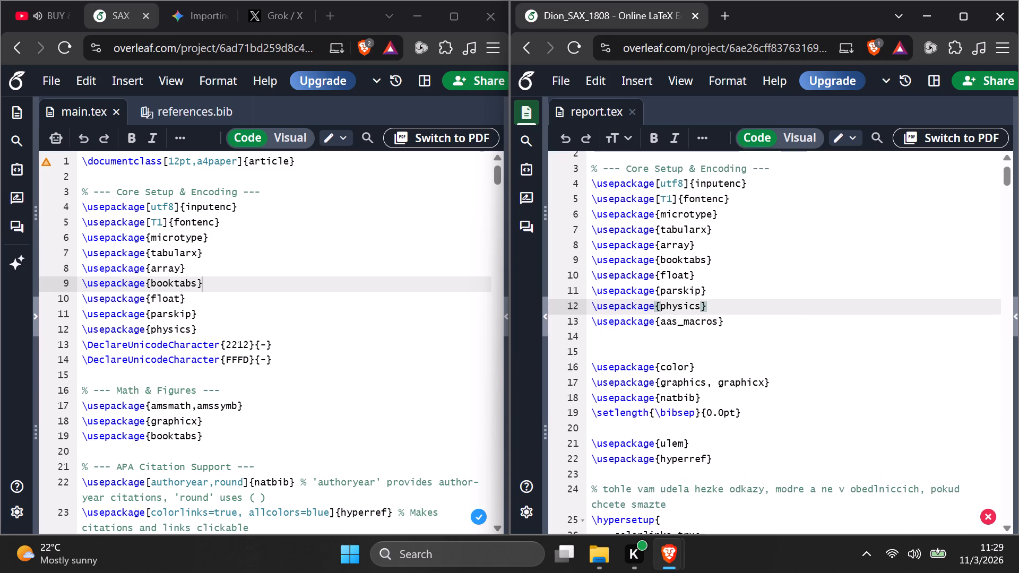
pyautogui.scroll(-1, 728, 412)
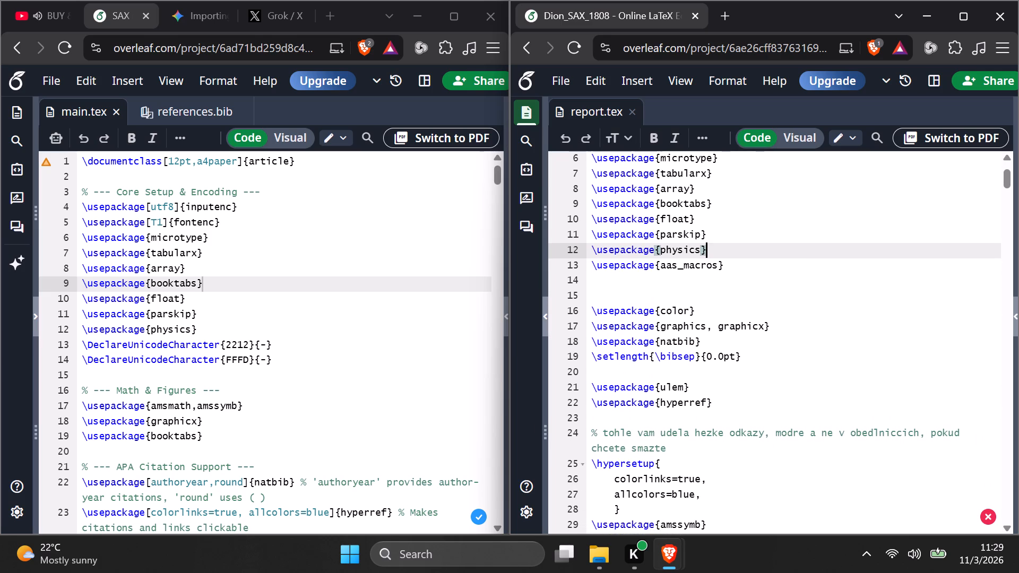
pyautogui.click(743, 271)
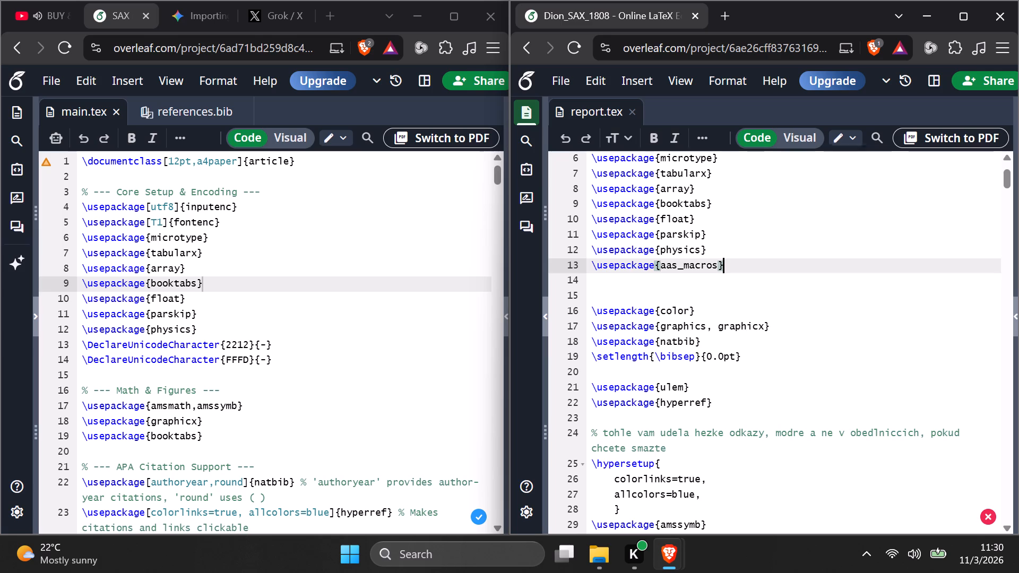
pyautogui.press('Return')
pyautogui.press('Return')
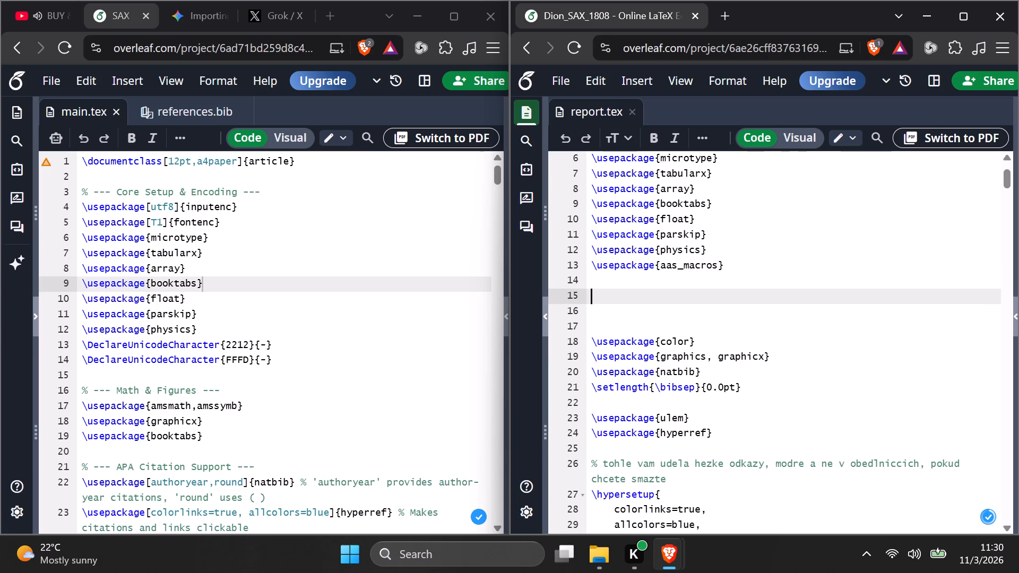
pyautogui.moveTo(223, 388); pyautogui.dragTo(83, 397)
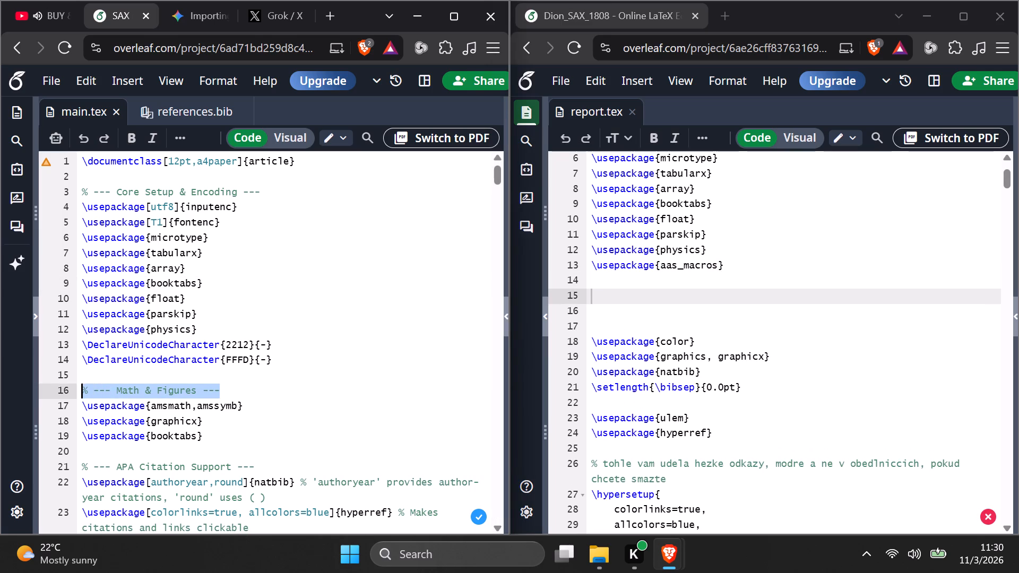
pyautogui.moveTo(83, 397); pyautogui.dragTo(79, 395)
pyautogui.hotkey('ctrl', 'c')
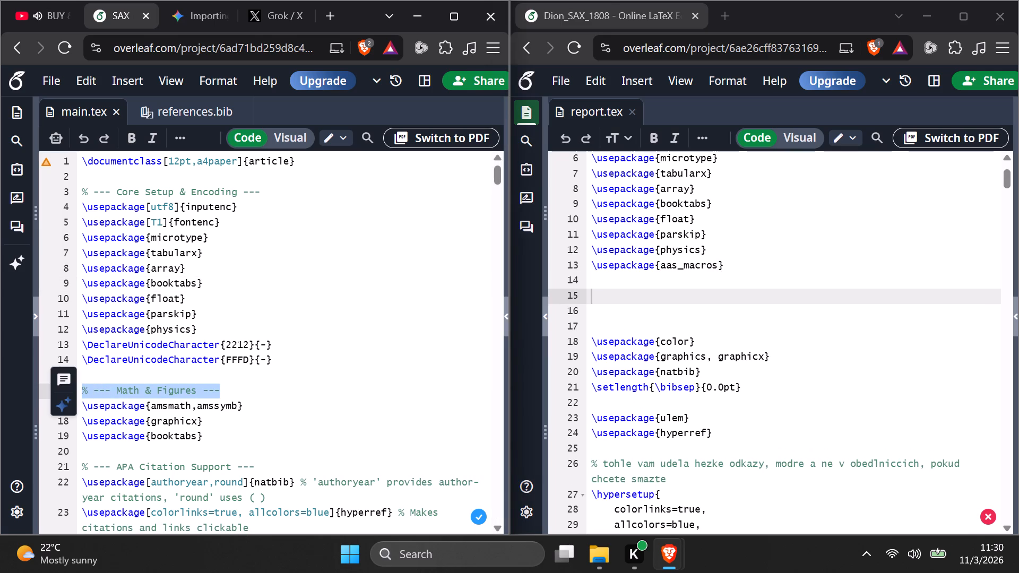
pyautogui.click(602, 295)
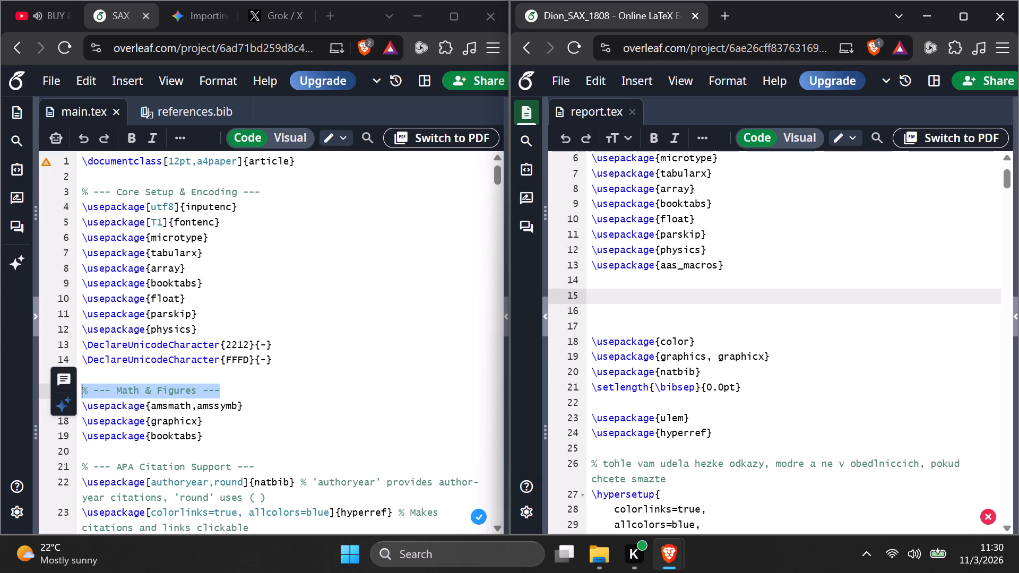
pyautogui.hotkey('ctrl', 'v')
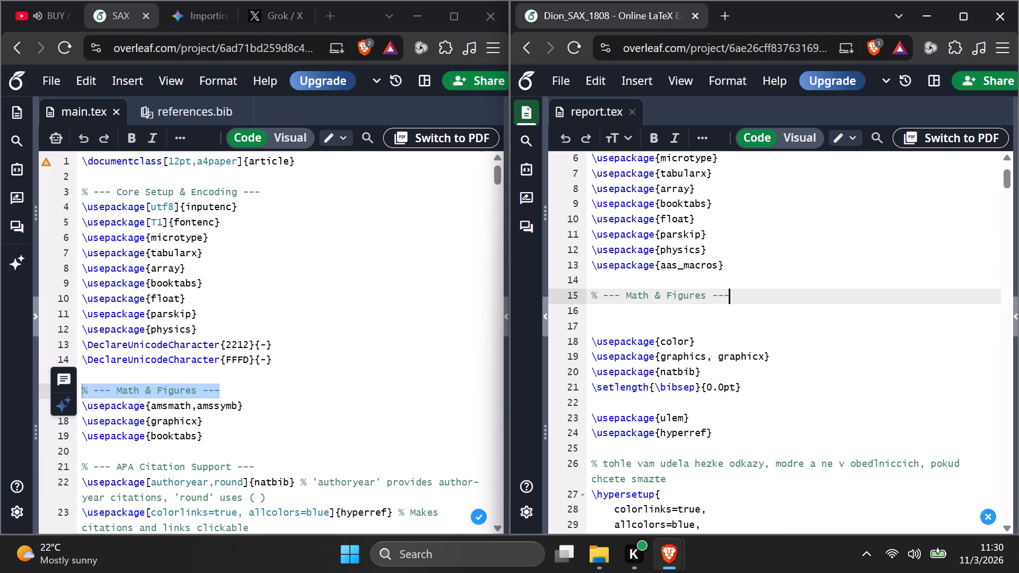
# Delete \usepackage{amssymb} from below the \hypersetup block in report.tex.
pyautogui.click(293, 435)
pyautogui.scroll(-1, 829, 409)
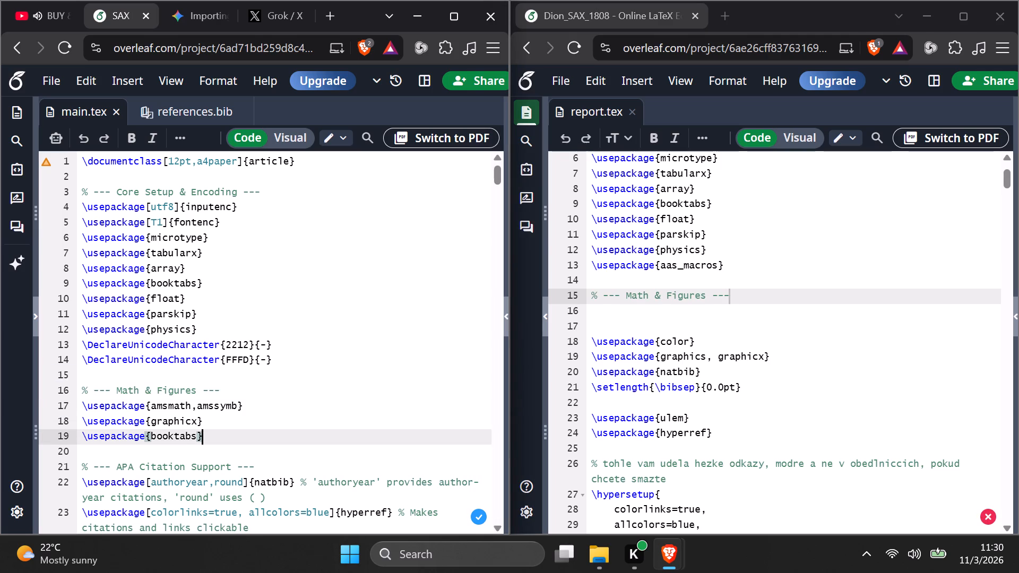
pyautogui.scroll(-1, 829, 409)
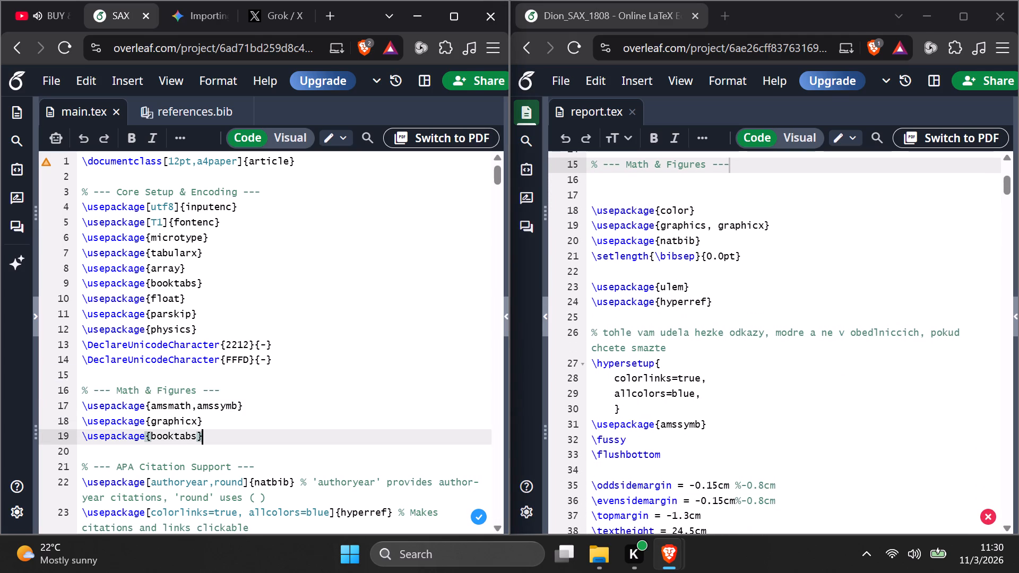
pyautogui.moveTo(713, 423); pyautogui.dragTo(600, 428)
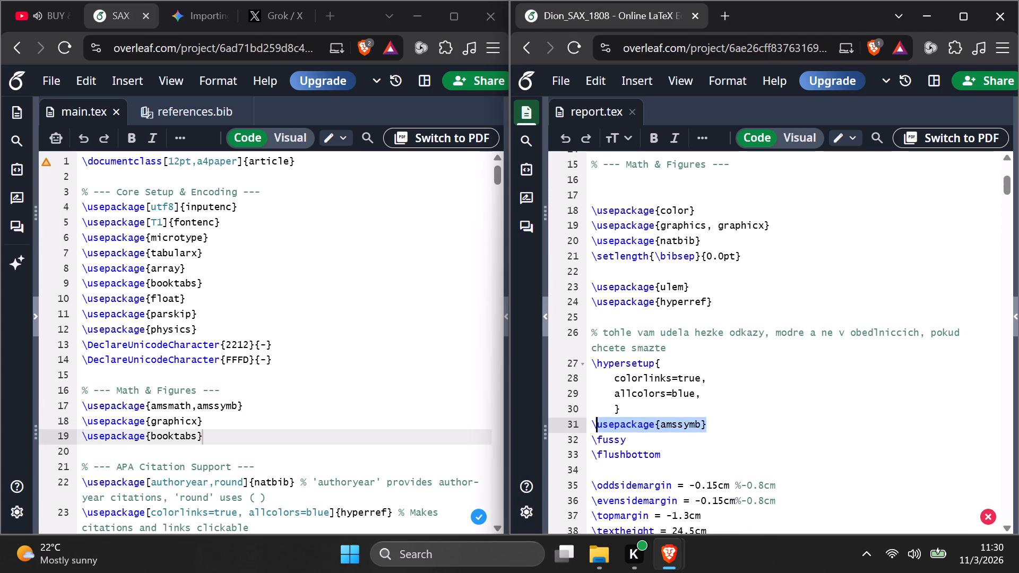
pyautogui.moveTo(600, 428); pyautogui.dragTo(591, 428)
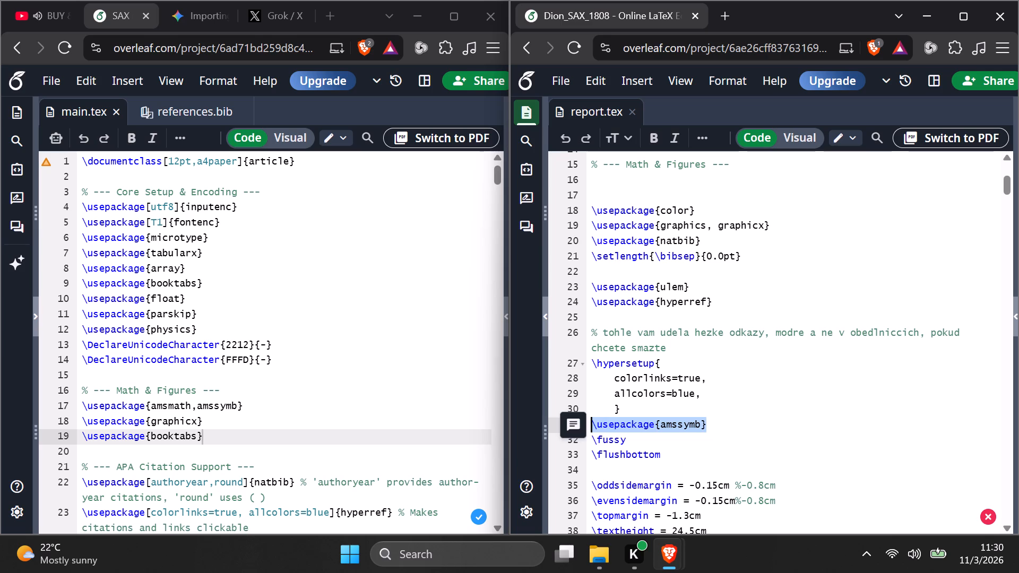
pyautogui.press('BackSpace')
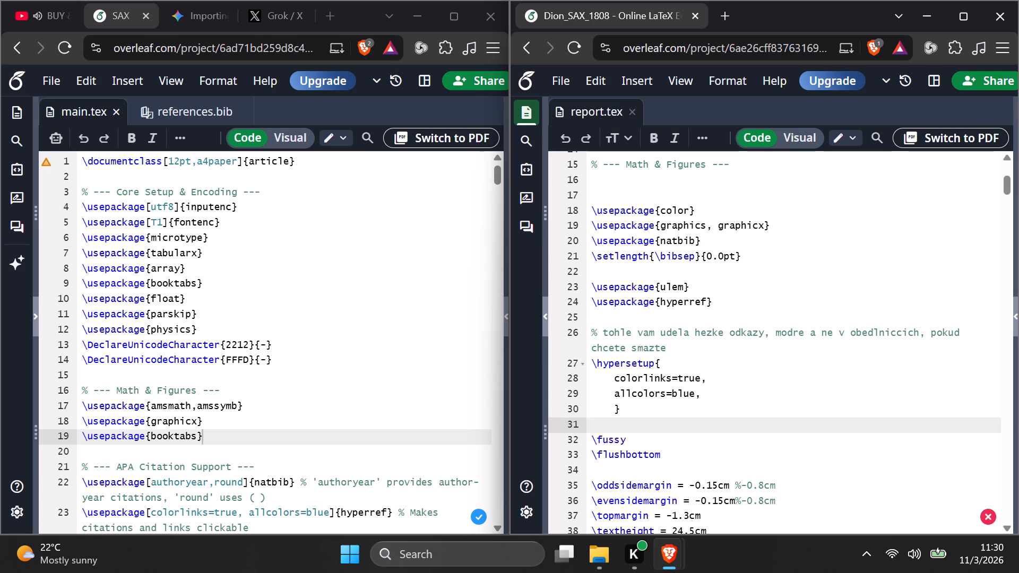
# Copy the amsmath,amssymb, graphicx and booktabs package lines from main.tex to directly below the Math & Figures comment in report.tex.
pyautogui.moveTo(199, 441); pyautogui.dragTo(83, 407)
pyautogui.hotkey('ctrl', 'c')
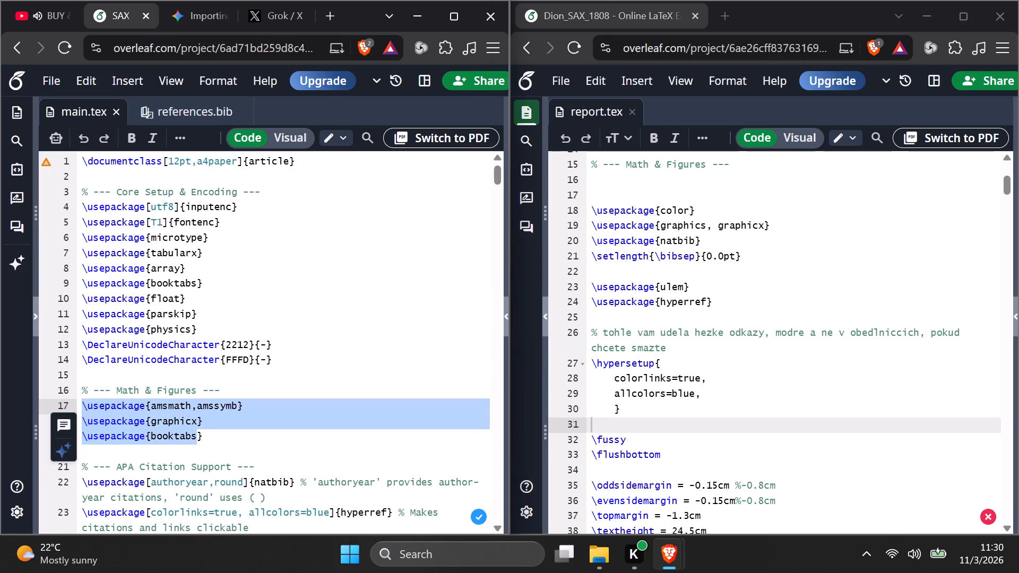
pyautogui.scroll(1, 686, 354)
pyautogui.click(753, 262)
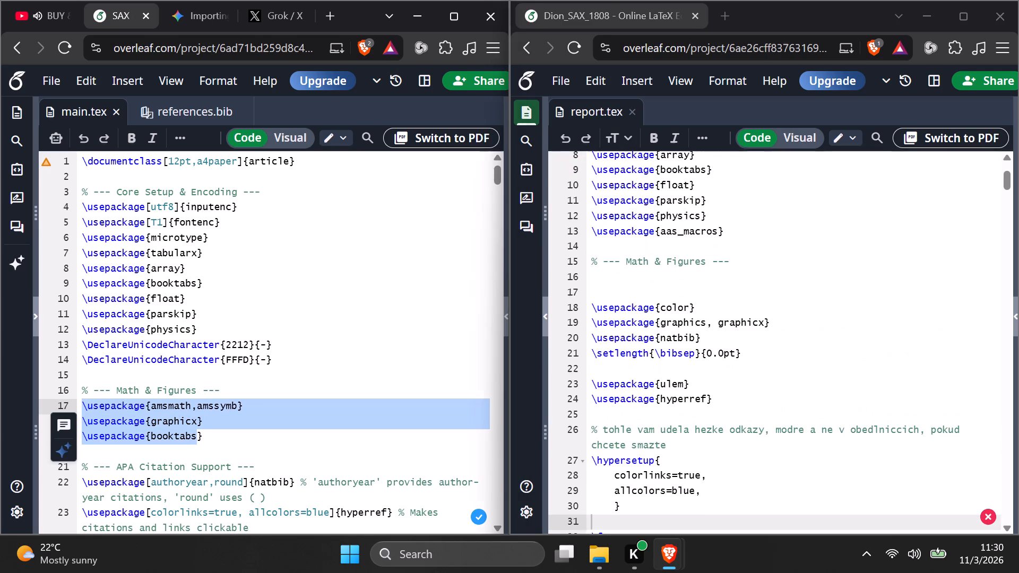
pyautogui.press('Return')
pyautogui.hotkey('ctrl', 'v')
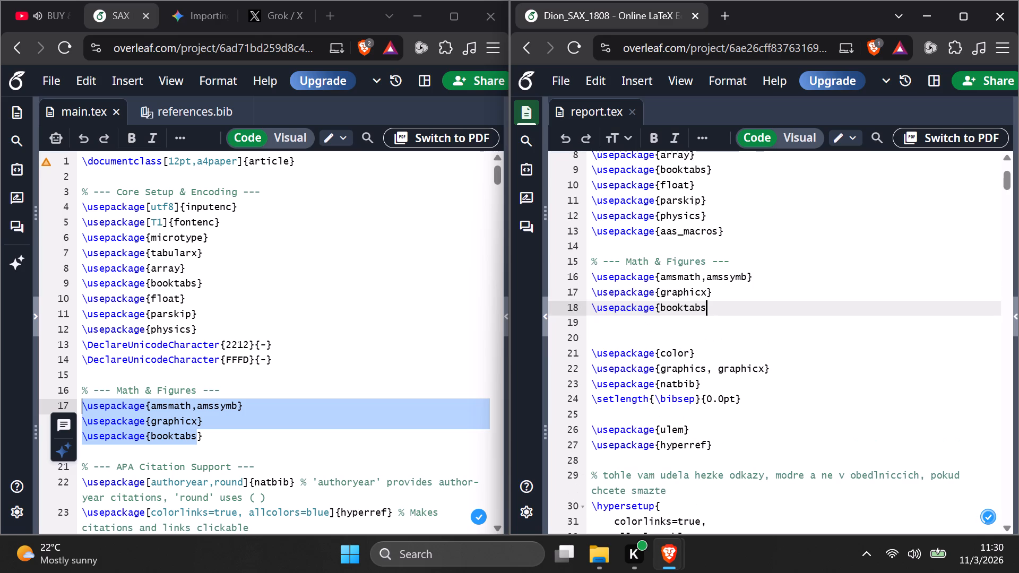
# Delete the duplicate \usepackage{booktabs} line between the array and float lines under Core Setup & Encoding in report.tex.
pyautogui.scroll(1, 819, 219)
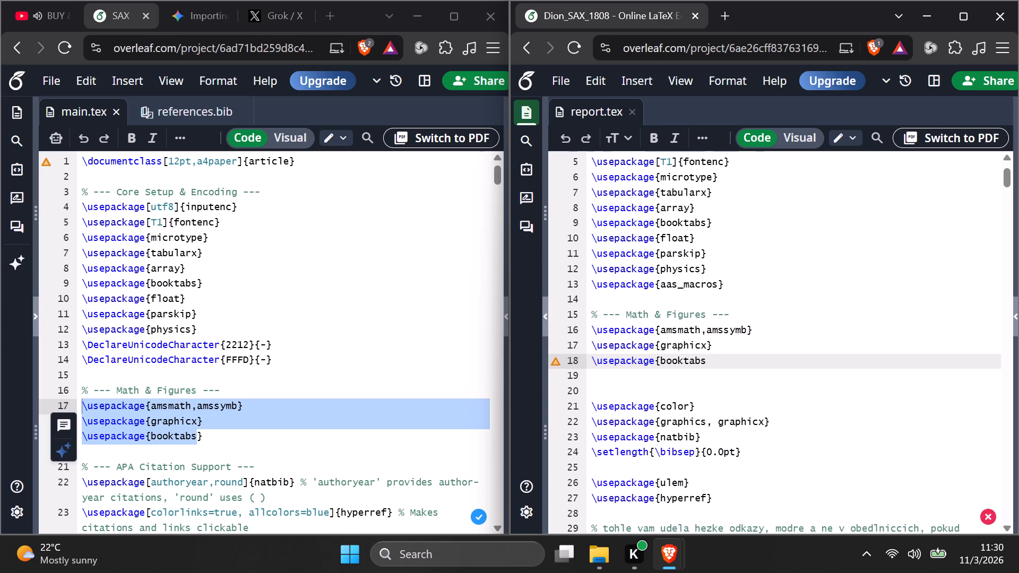
pyautogui.scroll(1, 819, 219)
pyautogui.moveTo(716, 244); pyautogui.dragTo(618, 250)
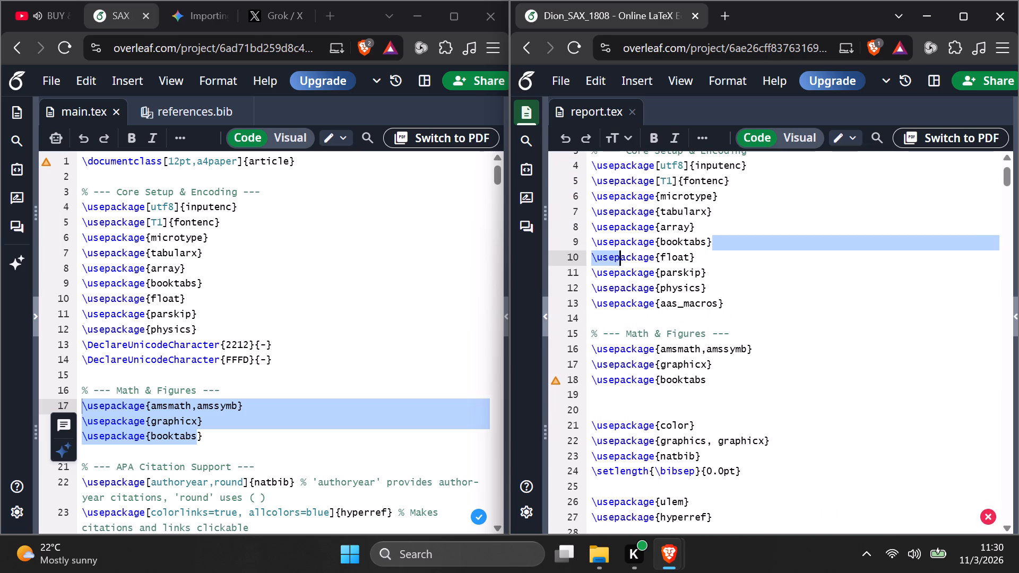
pyautogui.moveTo(618, 250); pyautogui.dragTo(595, 246)
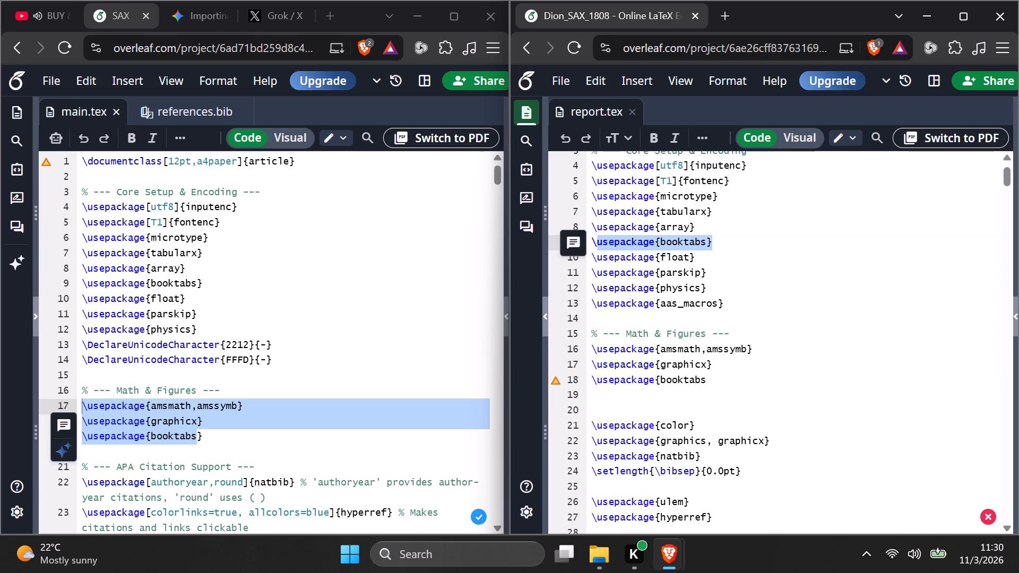
pyautogui.press('BackSpace')
pyautogui.press('BackSpace')
pyautogui.press('BackSpace')
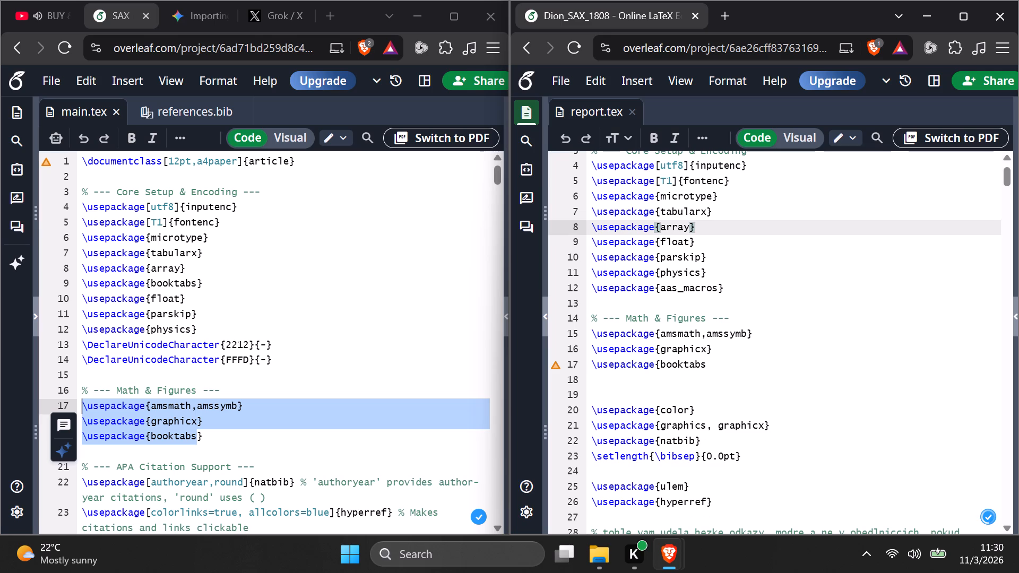
# Replace \usepackage{graphicx} under Math & Figures in report.tex with the \usepackage{graphics, graphicx} line moved from below the color line.
pyautogui.scroll(-2, 378, 351)
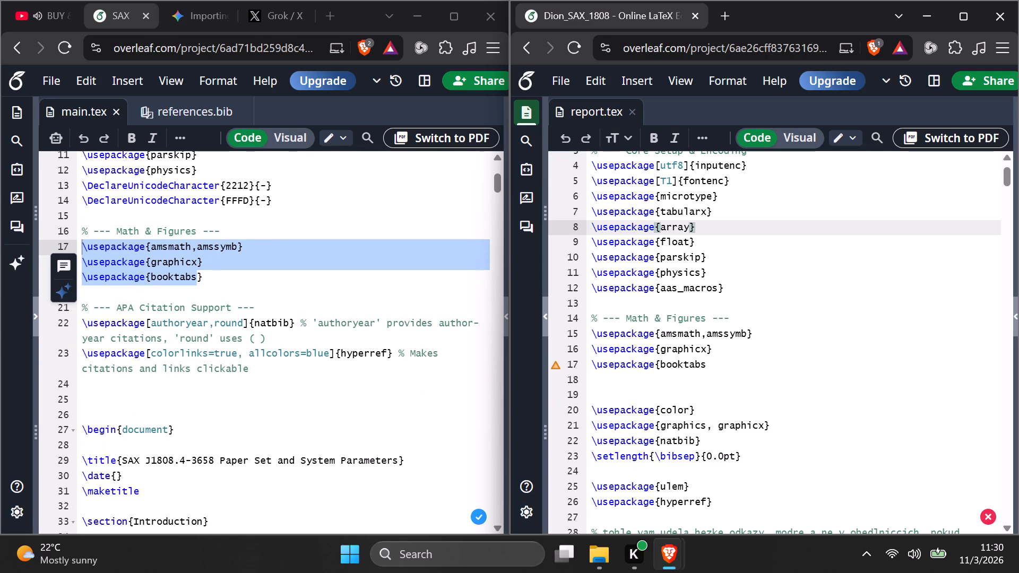
pyautogui.scroll(-1, 696, 412)
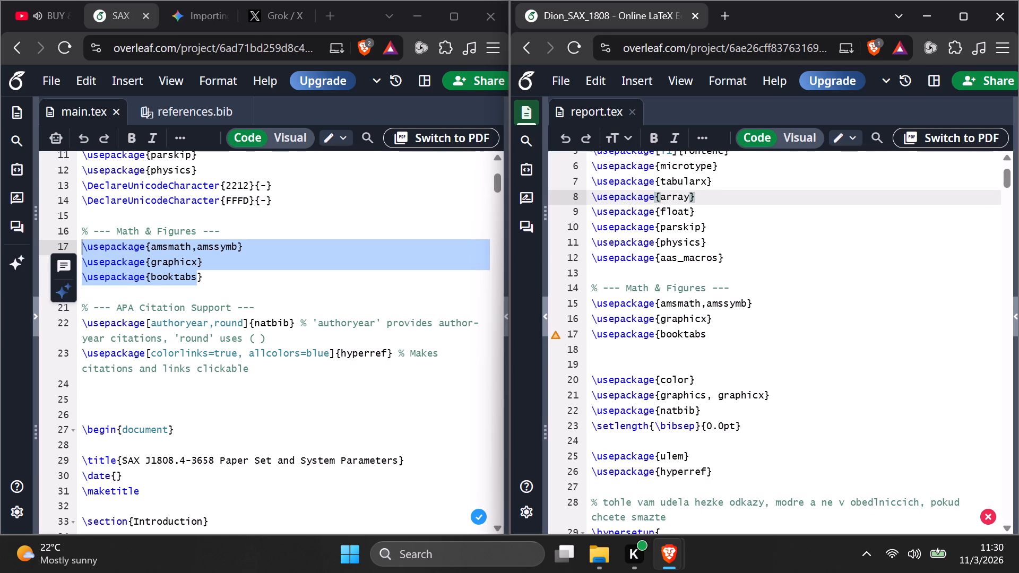
pyautogui.moveTo(774, 396); pyautogui.dragTo(590, 394)
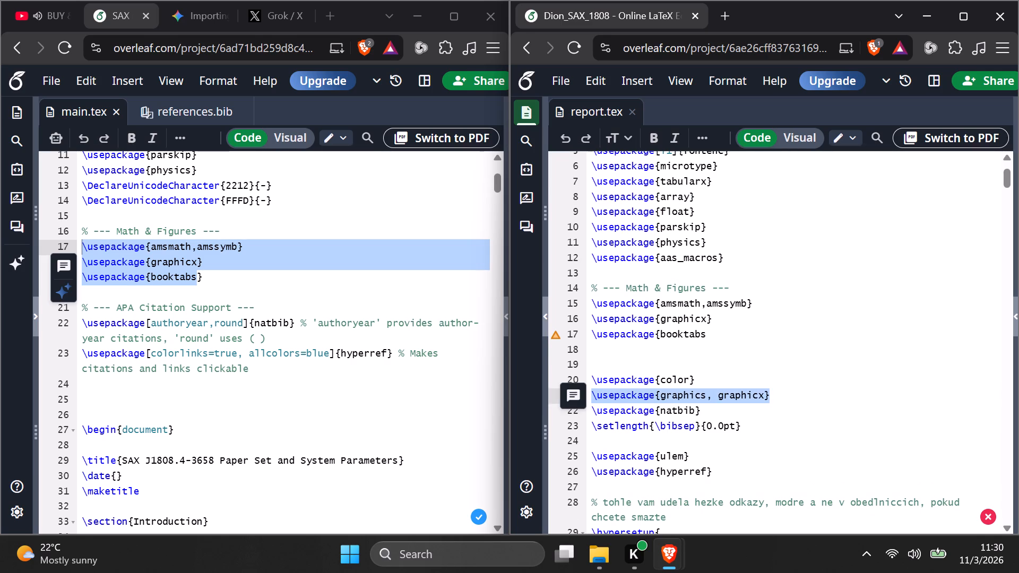
pyautogui.hotkey('ctrl', 'x')
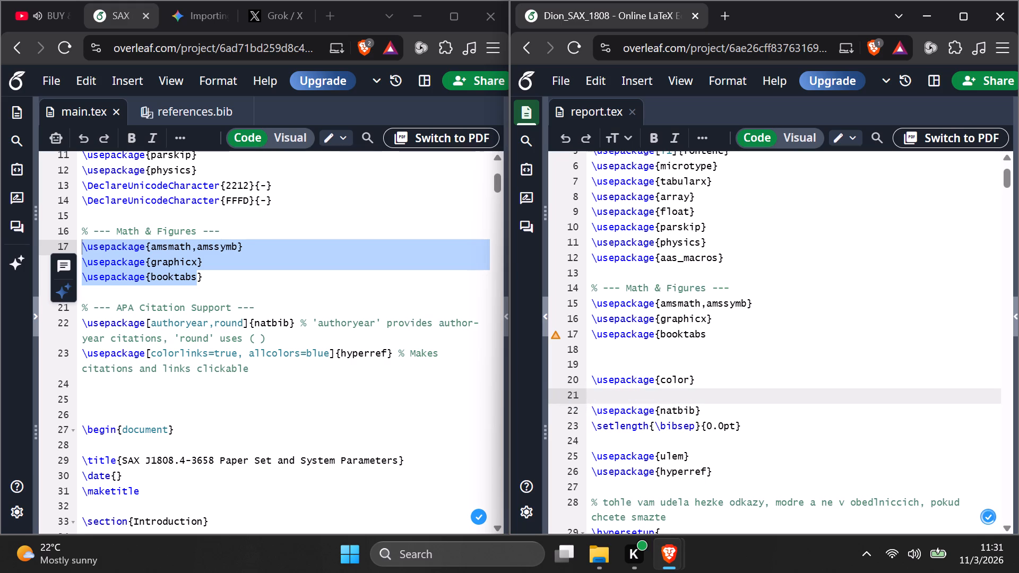
pyautogui.moveTo(718, 321); pyautogui.dragTo(602, 316)
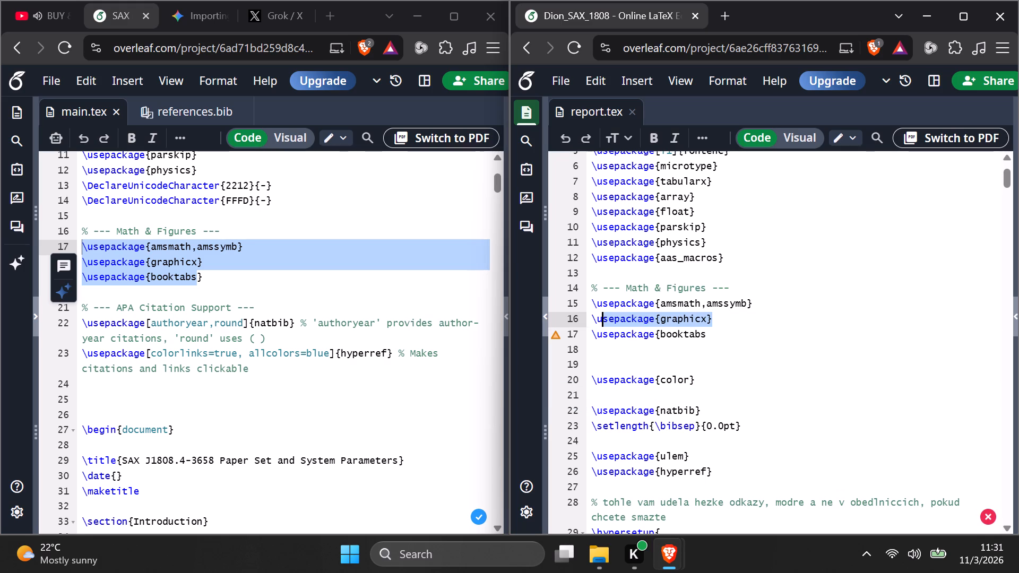
pyautogui.moveTo(602, 316); pyautogui.dragTo(587, 316)
pyautogui.press('BackSpace')
pyautogui.hotkey('ctrl', 'v')
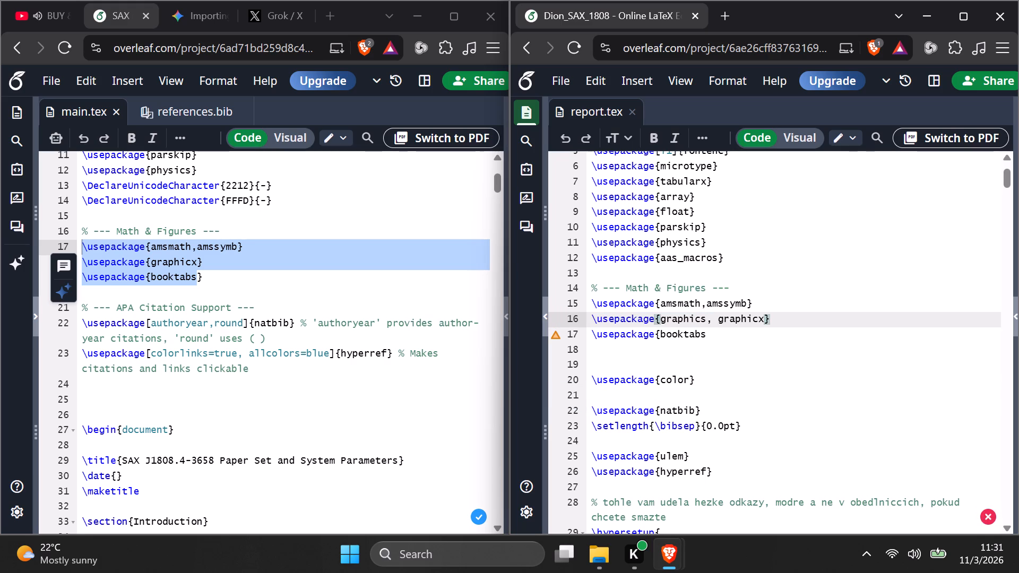
# Examine the rest of report.tex's preamble and its title section alongside the citation packages and document opening in main.tex.
pyautogui.scroll(-1, 844, 408)
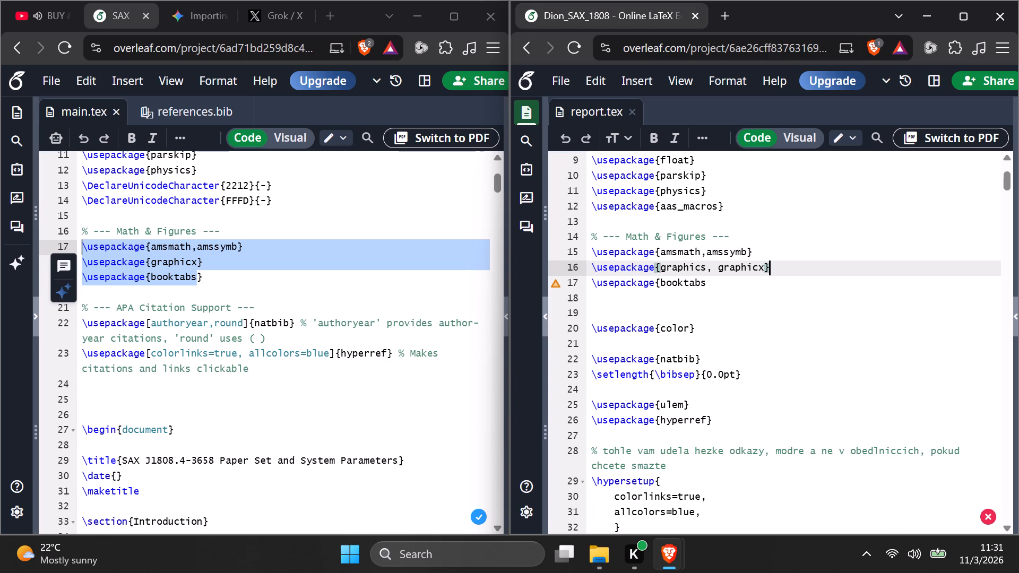
pyautogui.scroll(-1, 380, 384)
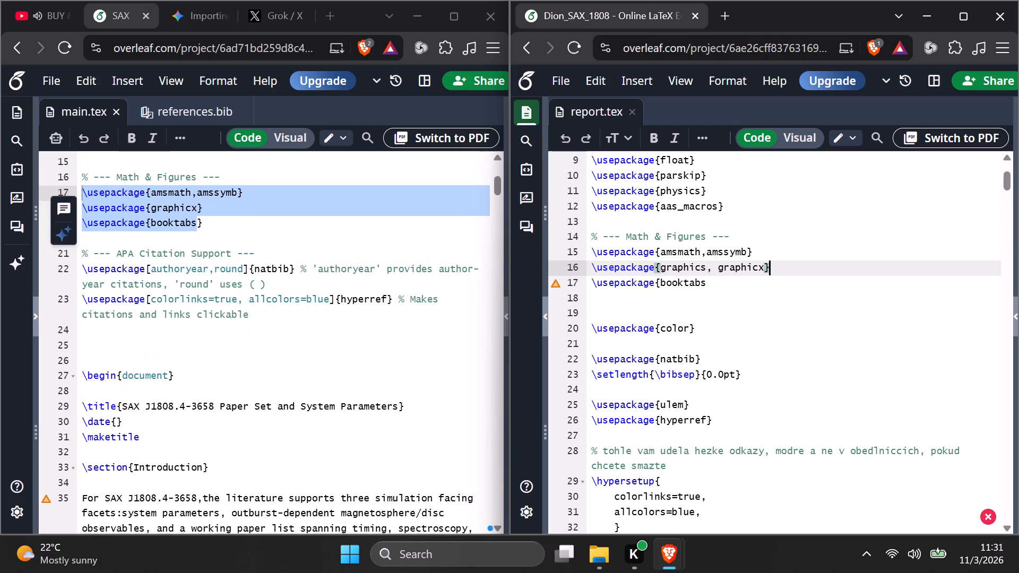
pyautogui.scroll(-1, 380, 384)
pyautogui.scroll(-1, 749, 425)
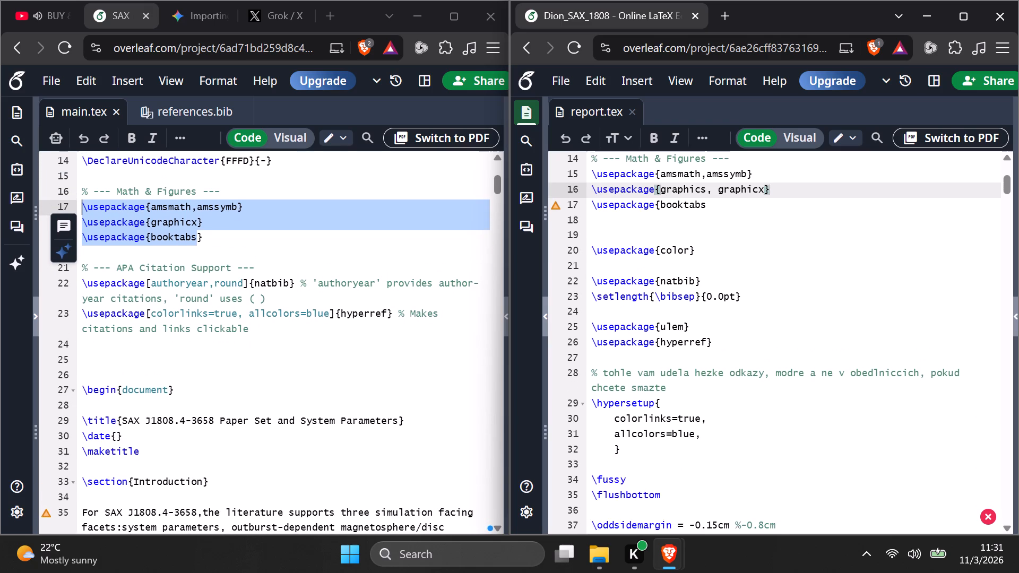
pyautogui.scroll(-2, 749, 425)
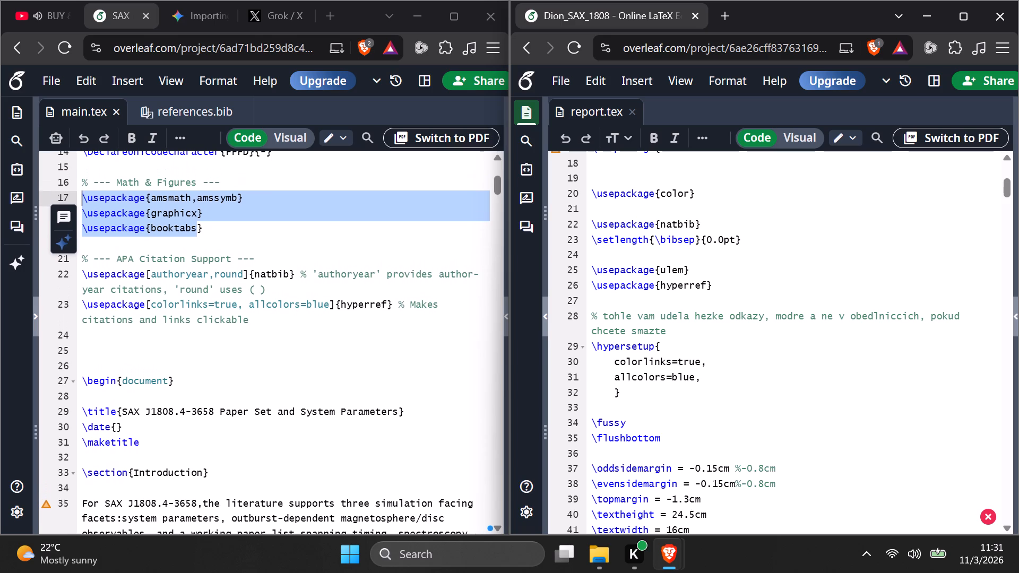
pyautogui.scroll(-1, 324, 378)
pyautogui.scroll(-1, 765, 441)
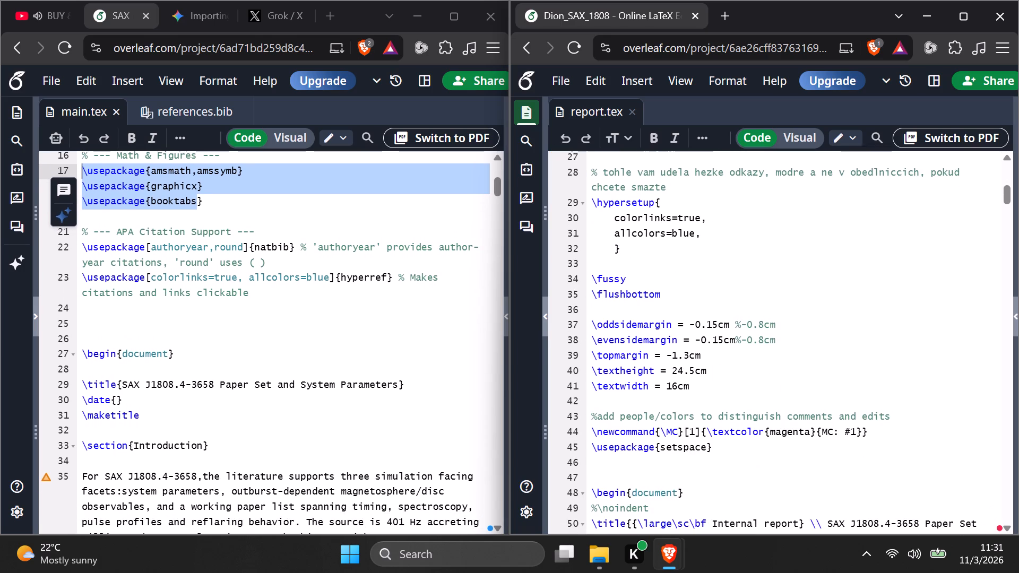
pyautogui.scroll(-1, 765, 441)
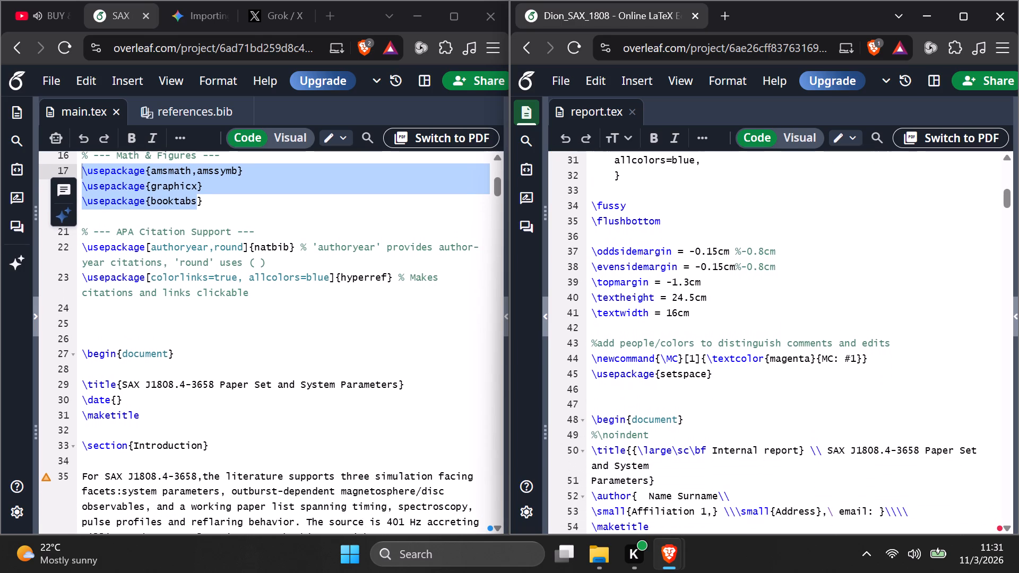
pyautogui.scroll(-2, 765, 441)
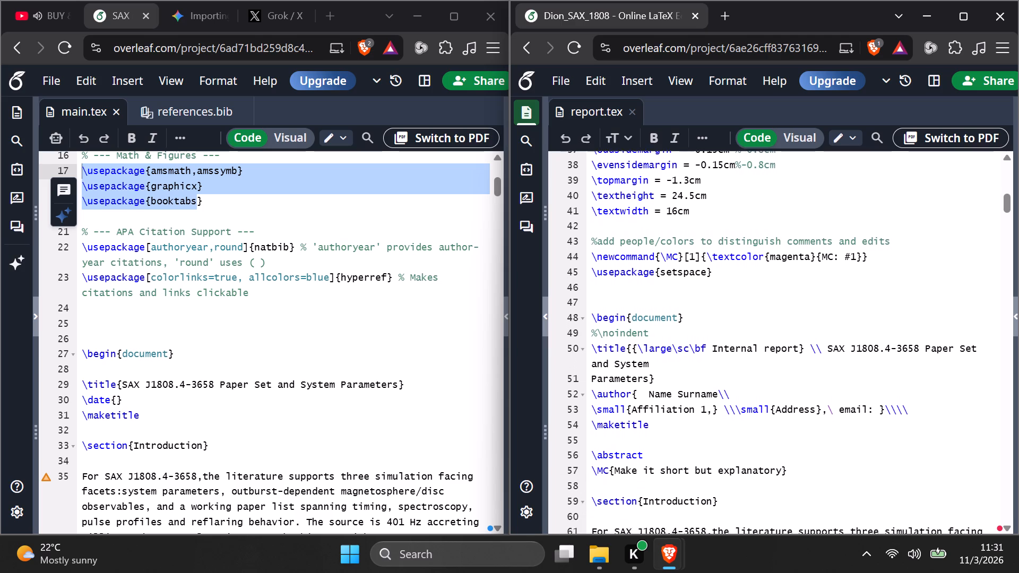
pyautogui.scroll(-2, 765, 441)
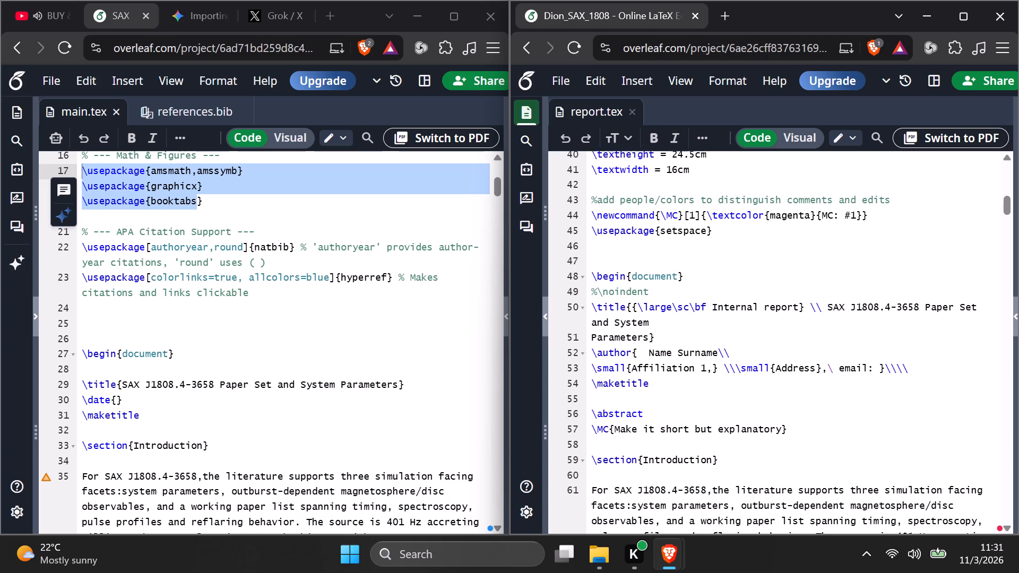
pyautogui.scroll(1, 765, 441)
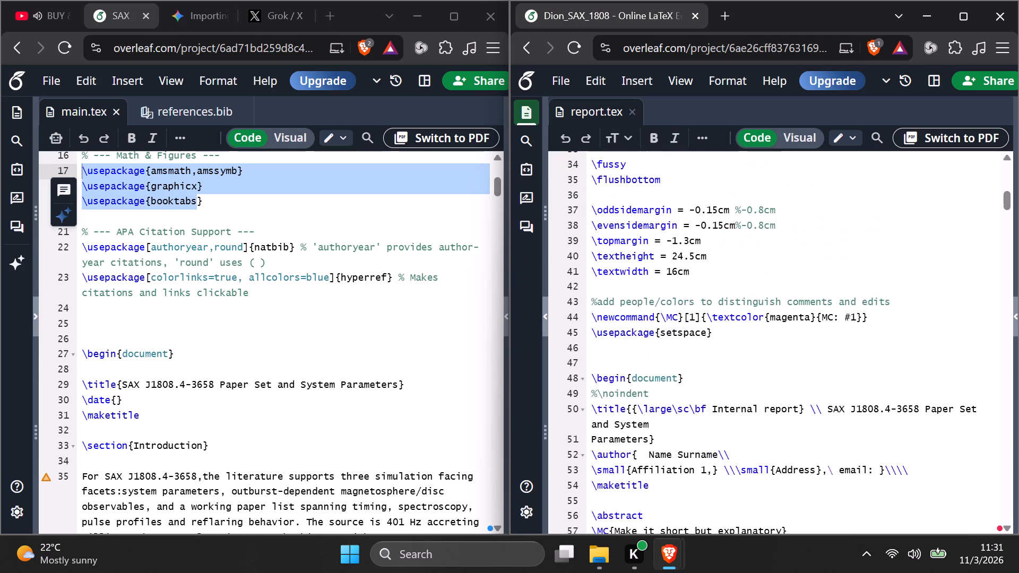
# Copy the APA Citation Support comment from main.tex into report.tex, leaving one blank line below the booktabs package line.
pyautogui.scroll(5, 765, 441)
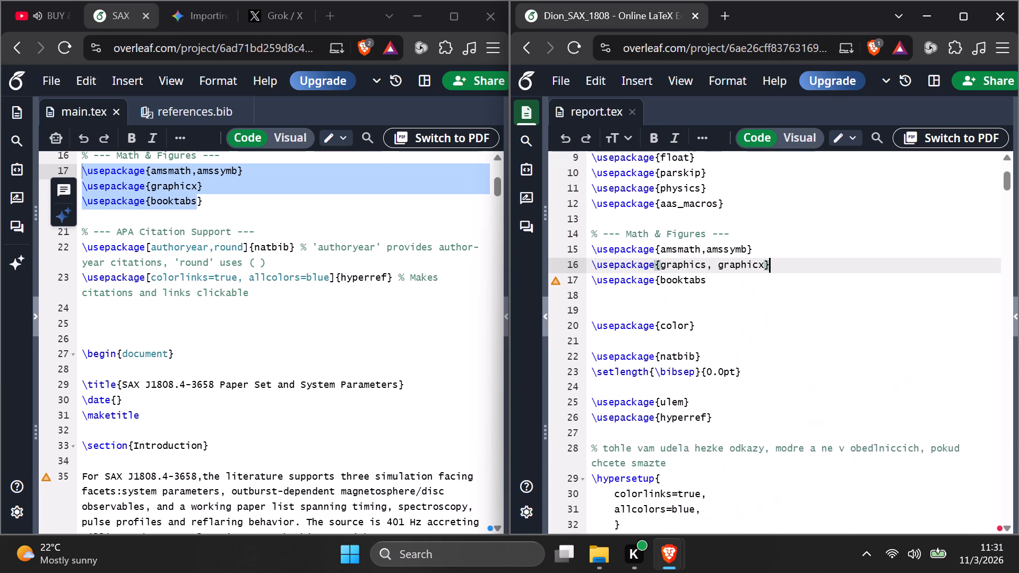
pyautogui.scroll(1, 765, 441)
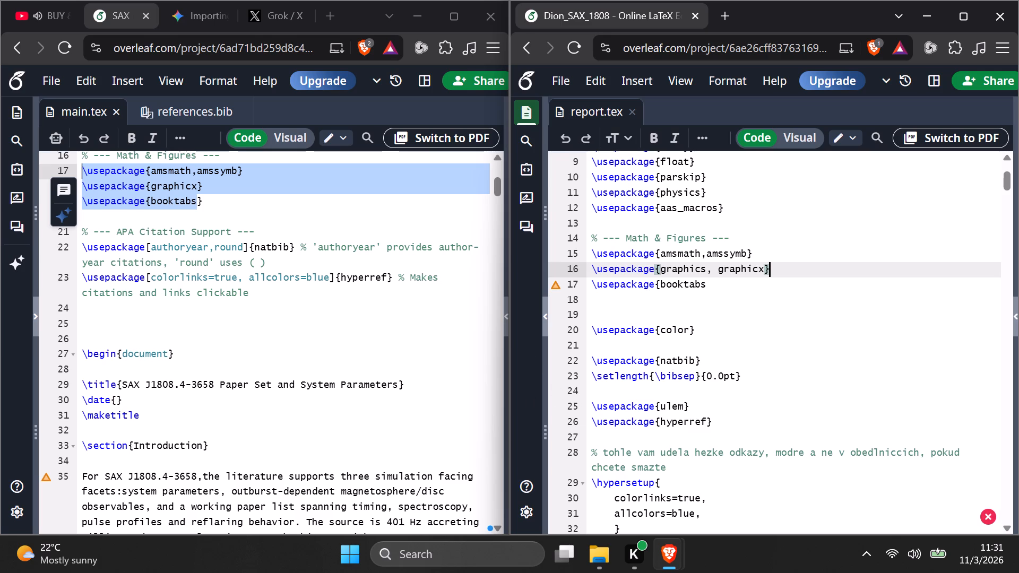
pyautogui.scroll(-1, 644, 433)
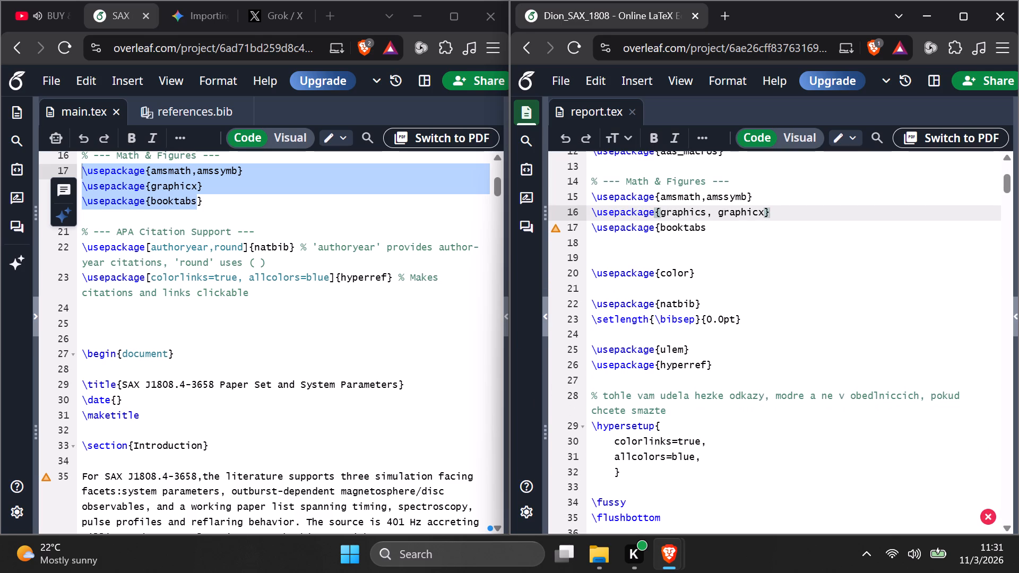
pyautogui.click(719, 235)
pyautogui.press('Return')
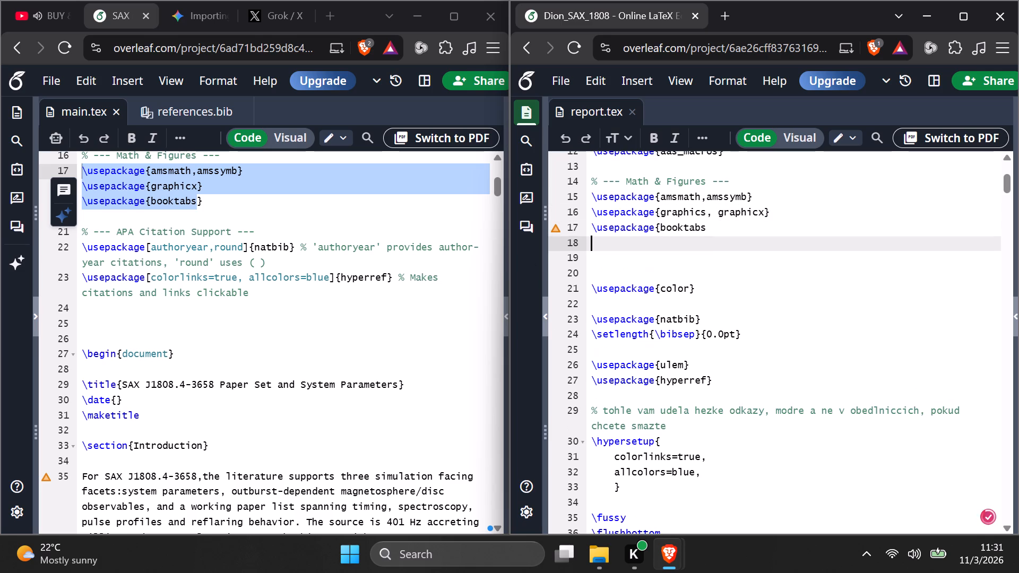
pyautogui.press('Return')
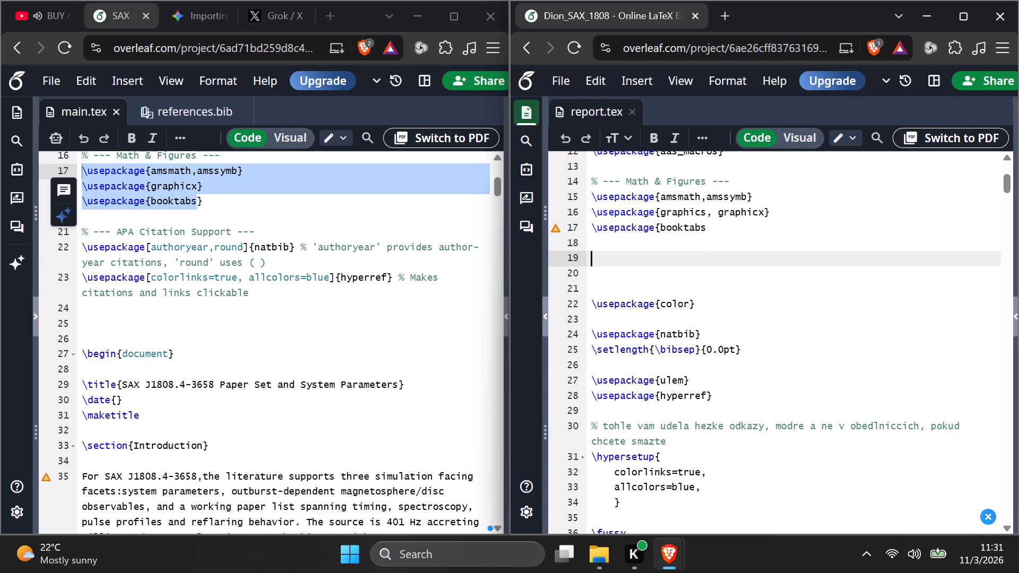
pyautogui.moveTo(261, 232); pyautogui.dragTo(80, 235)
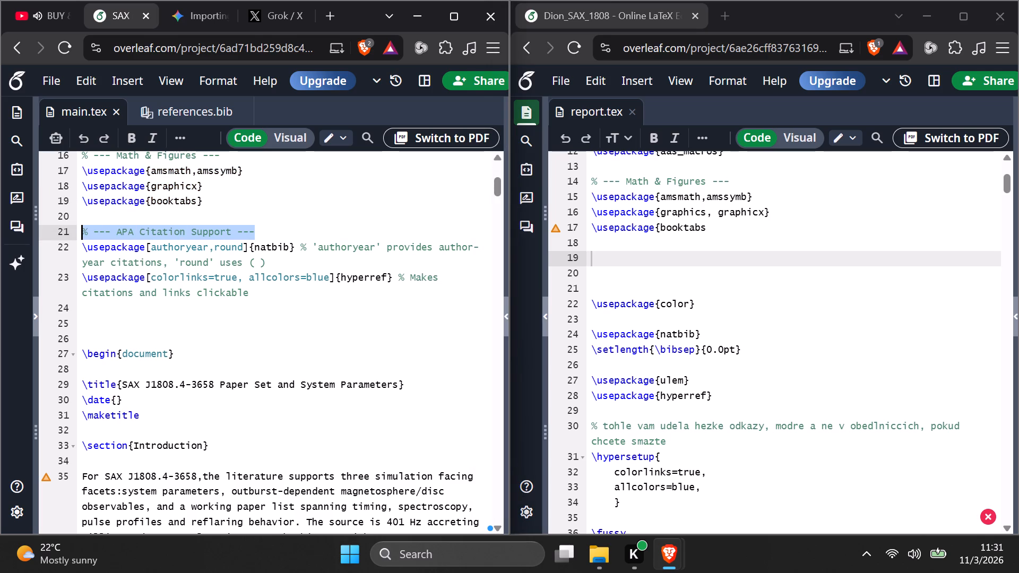
pyautogui.moveTo(80, 235); pyautogui.dragTo(82, 235)
pyautogui.hotkey('ctrl', 'c')
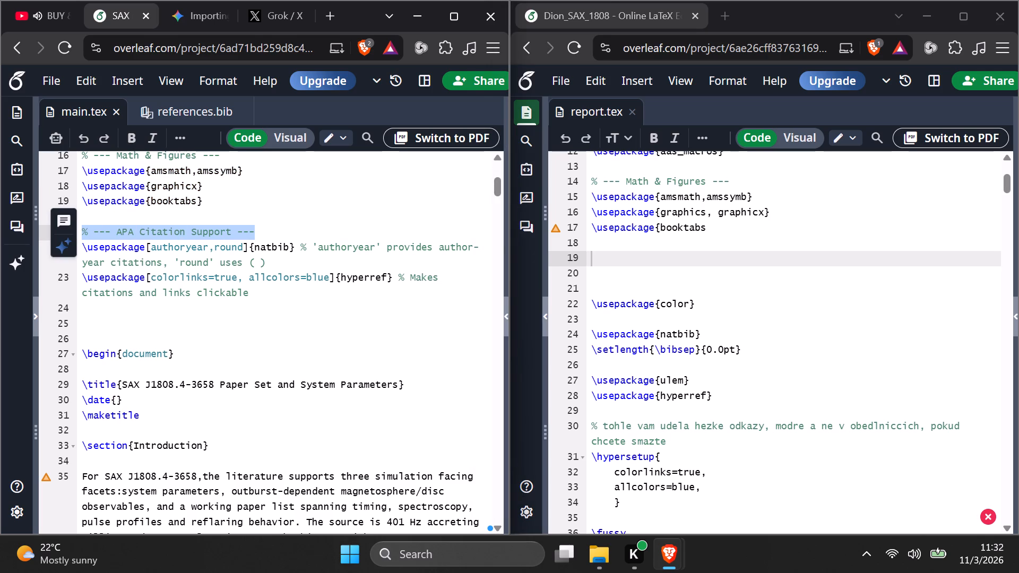
pyautogui.click(593, 259)
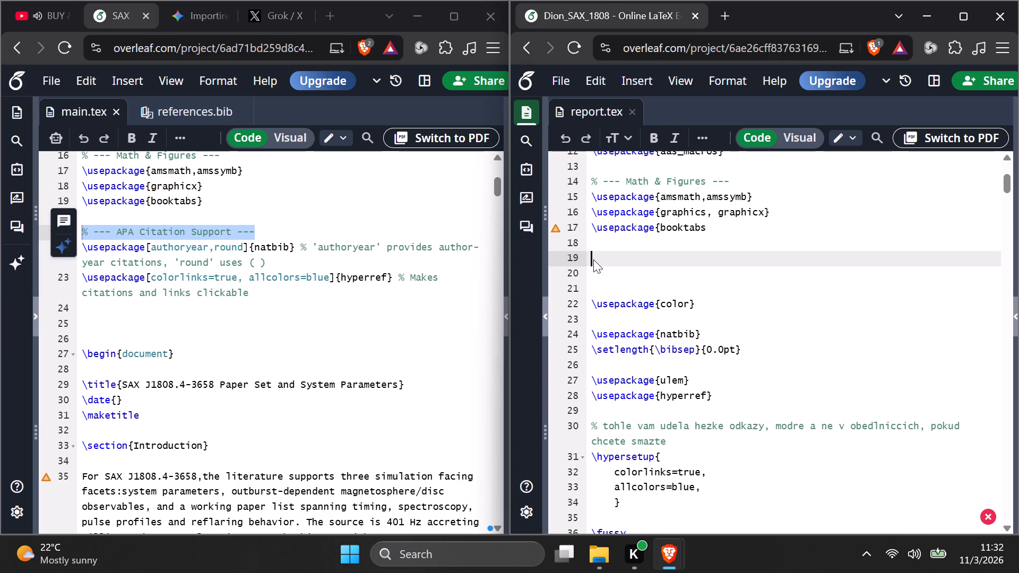
pyautogui.hotkey('ctrl', 'v')
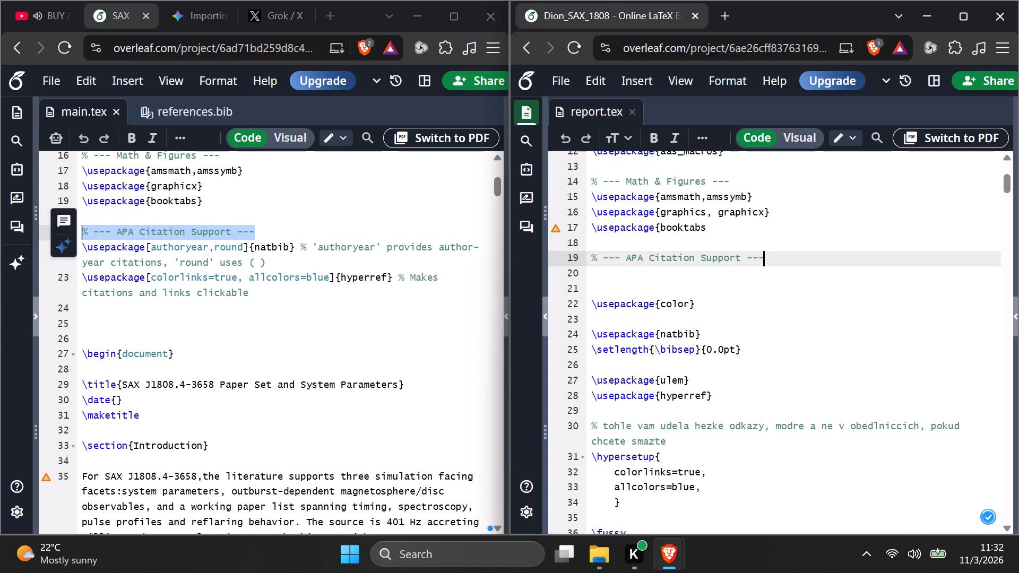
# Delete the word APA from the Citation Support comment in report.tex.
pyautogui.click(646, 260)
pyautogui.press('BackSpace')
pyautogui.press('BackSpace')
pyautogui.press('BackSpace')
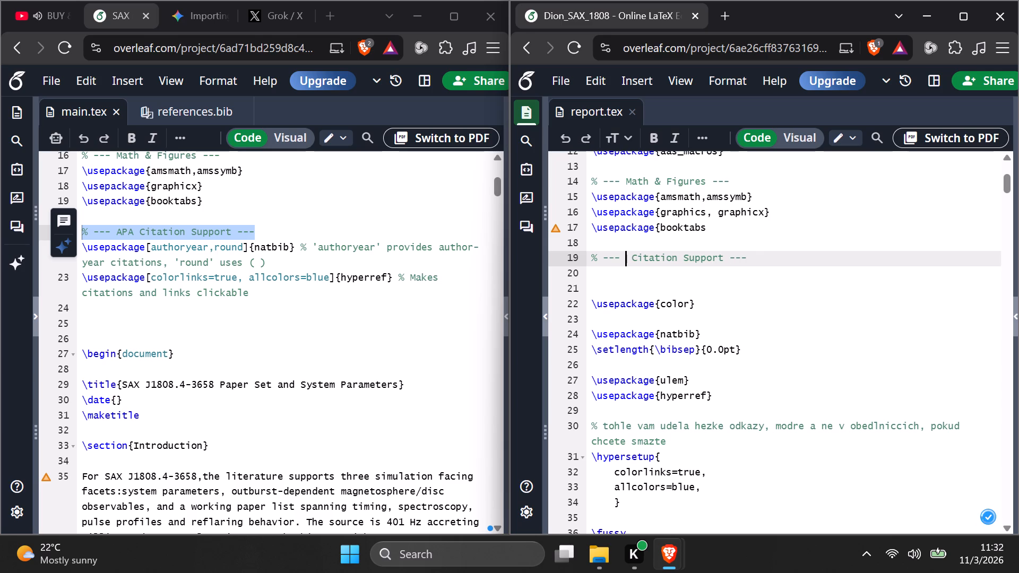
# Copy the natbib (authoryear,round) and hyperref (colorlinks=true, allcolors=blue) package lines from main.tex to directly below the Citation Support comment in report.tex.
pyautogui.moveTo(249, 293); pyautogui.dragTo(85, 253)
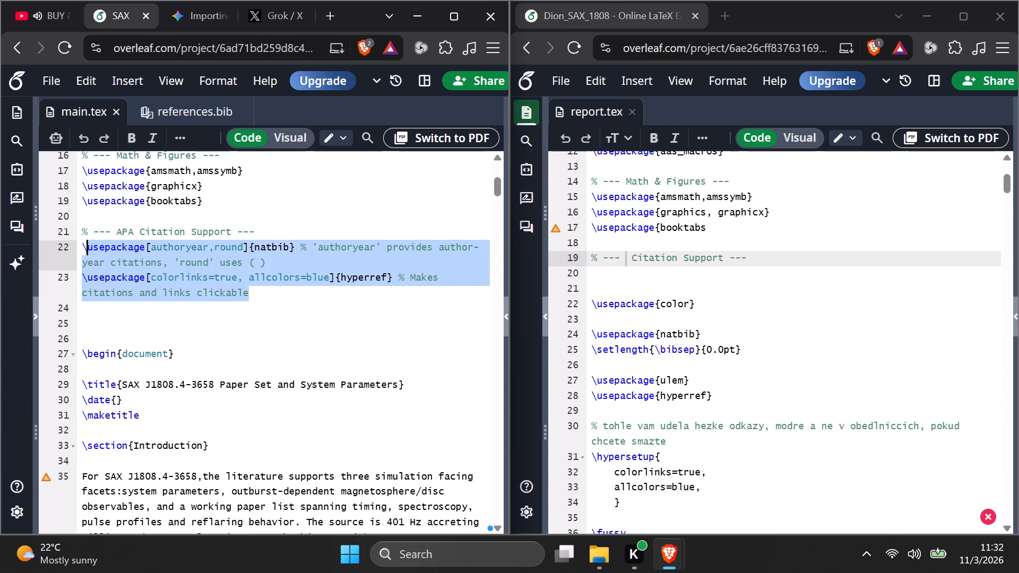
pyautogui.moveTo(85, 253); pyautogui.dragTo(79, 250)
pyautogui.hotkey('ctrl', 'c')
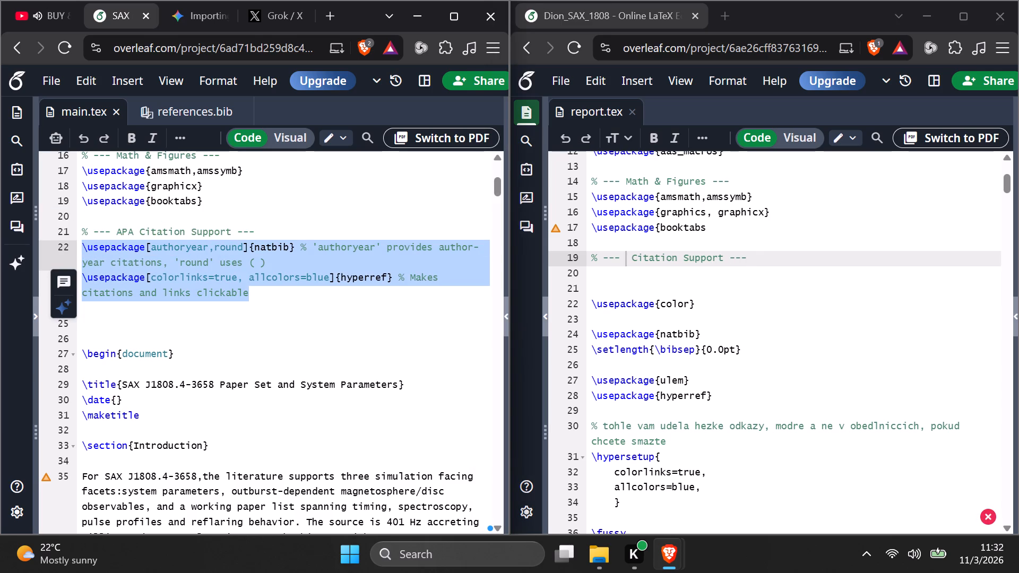
pyautogui.click(782, 255)
pyautogui.press('Return')
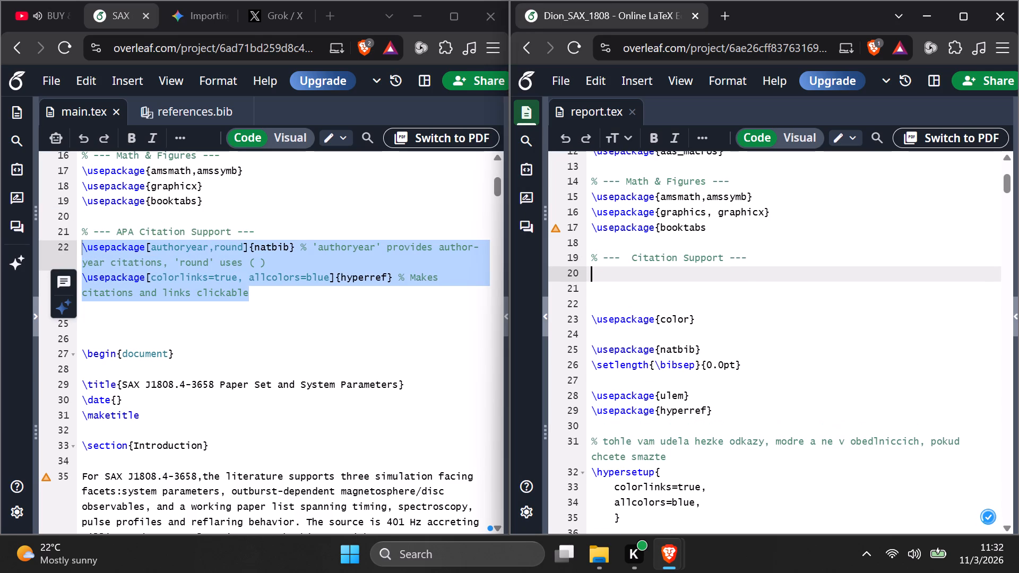
pyautogui.press('Return')
pyautogui.press('BackSpace')
pyautogui.hotkey('ctrl', 'v')
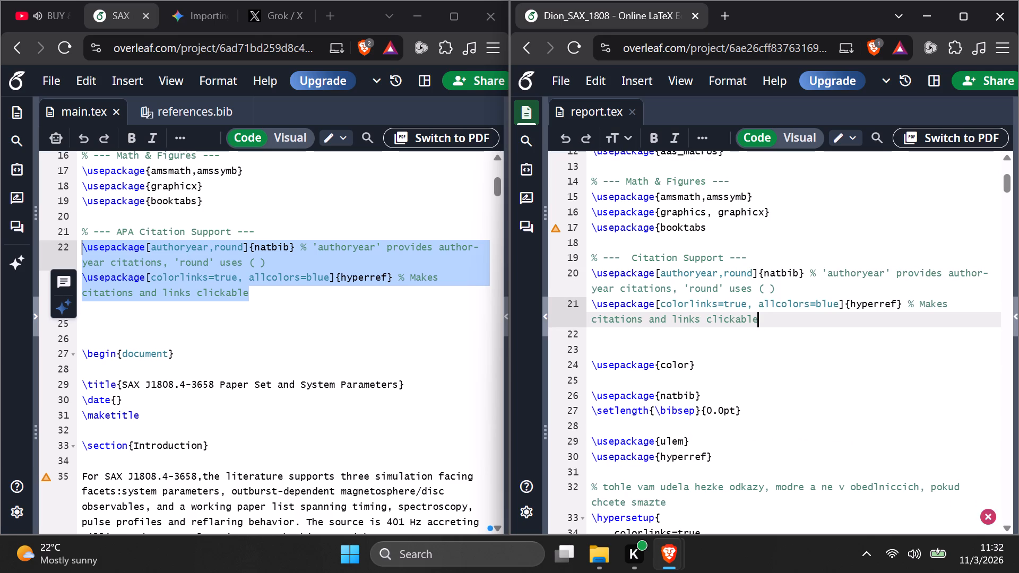
pyautogui.click(806, 356)
# Delete the duplicate \usepackage{hyperref} line below the ulem line in report.tex.
pyautogui.scroll(-1, 806, 356)
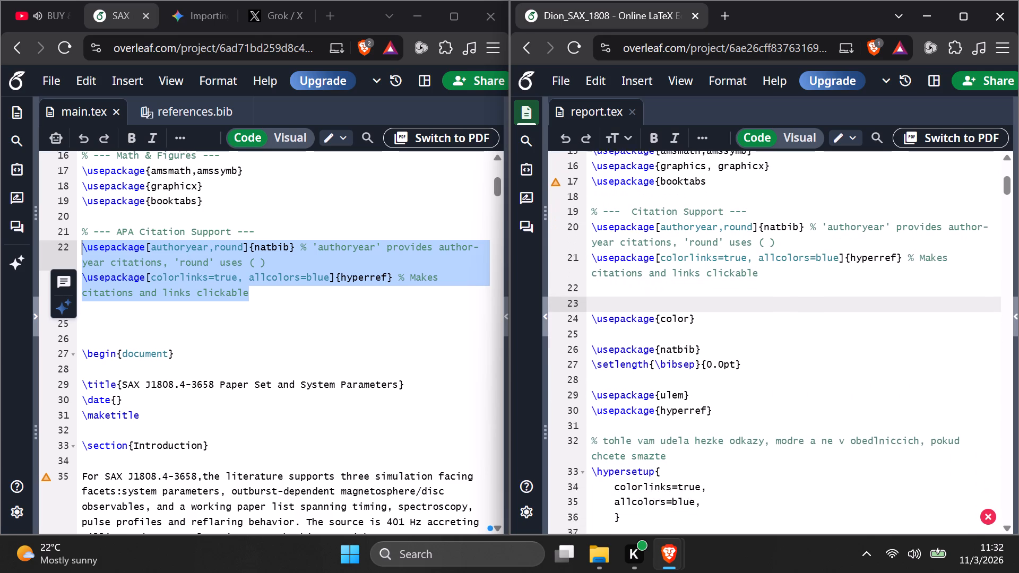
pyautogui.scroll(-1, 806, 356)
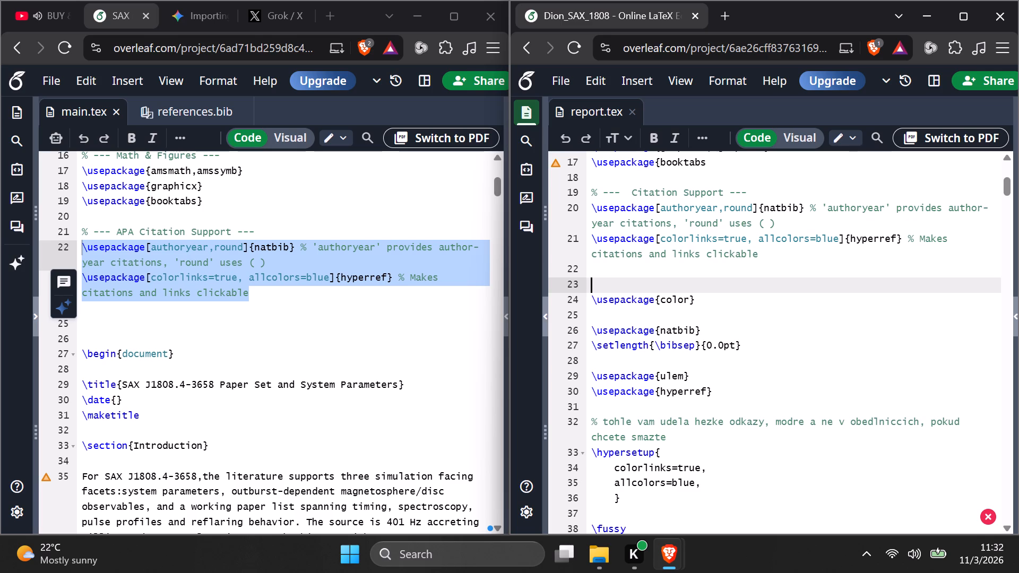
pyautogui.moveTo(716, 390); pyautogui.dragTo(597, 396)
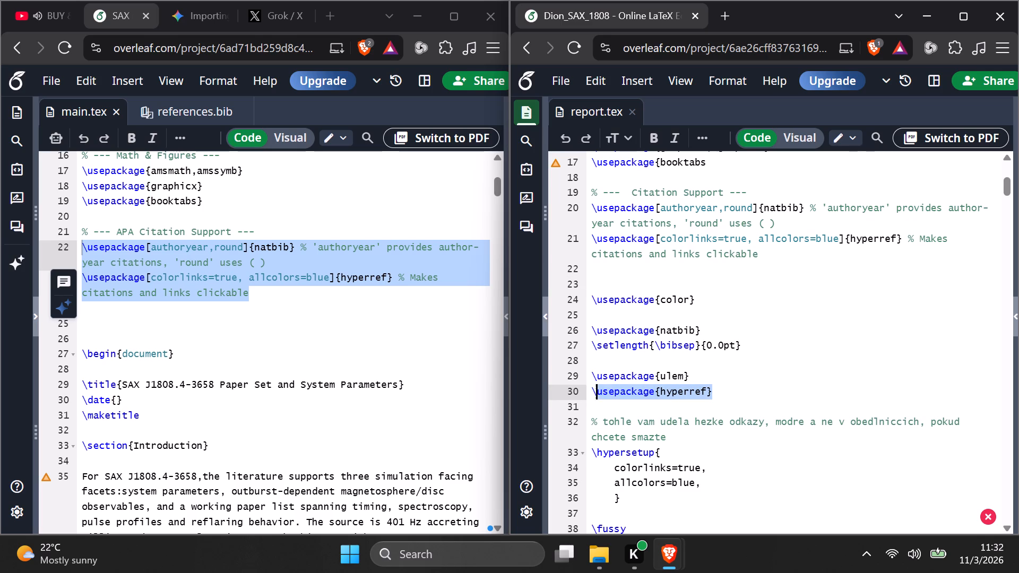
pyautogui.moveTo(597, 396); pyautogui.dragTo(593, 397)
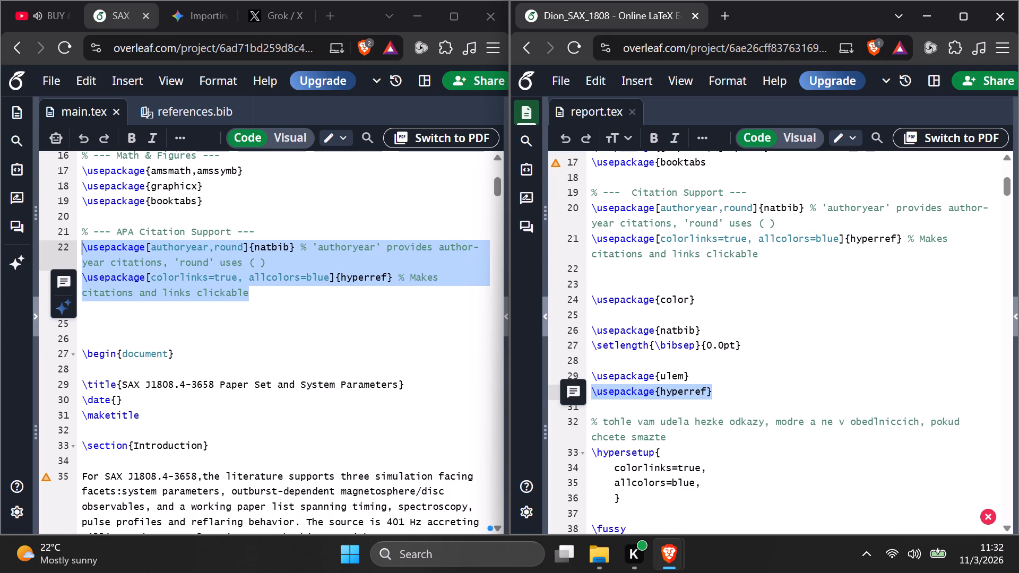
pyautogui.press('BackSpace')
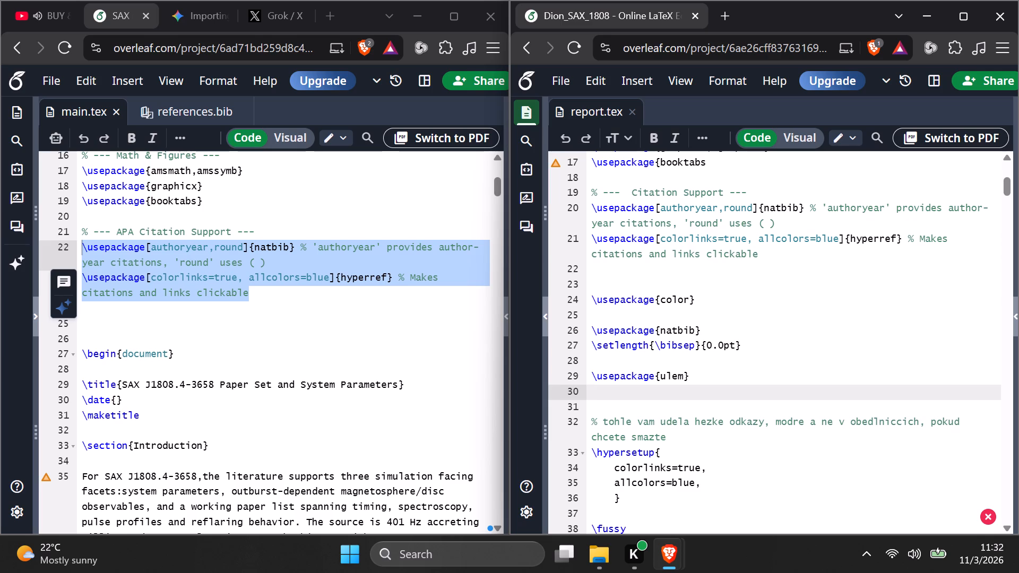
# Delete the whole \hypersetup block with its colorlinks and allcolors options below the Czech comment in report.tex.
pyautogui.moveTo(636, 498); pyautogui.dragTo(633, 498)
pyautogui.moveTo(633, 498); pyautogui.dragTo(592, 449)
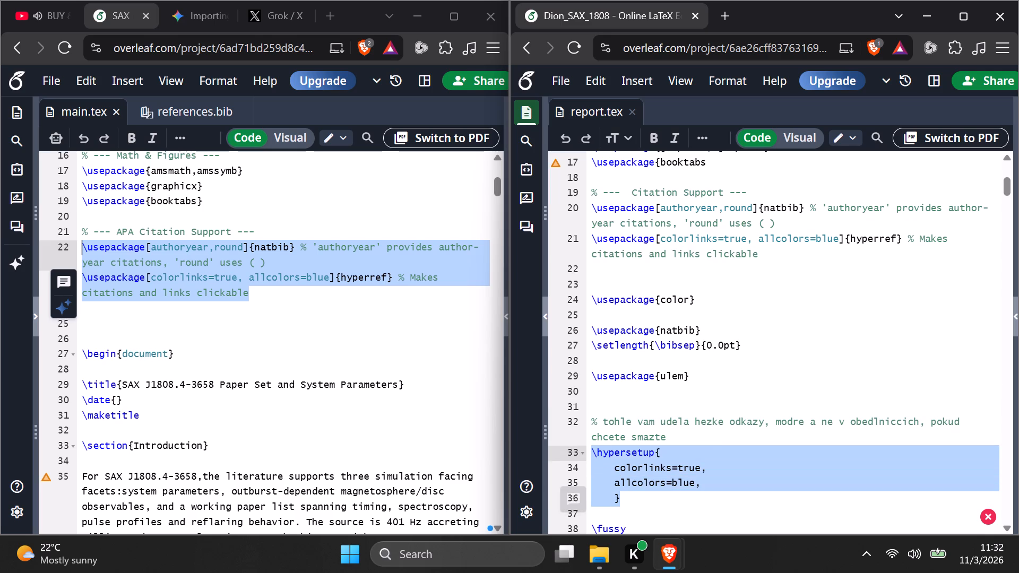
pyautogui.press('BackSpace')
pyautogui.scroll(-1, 592, 449)
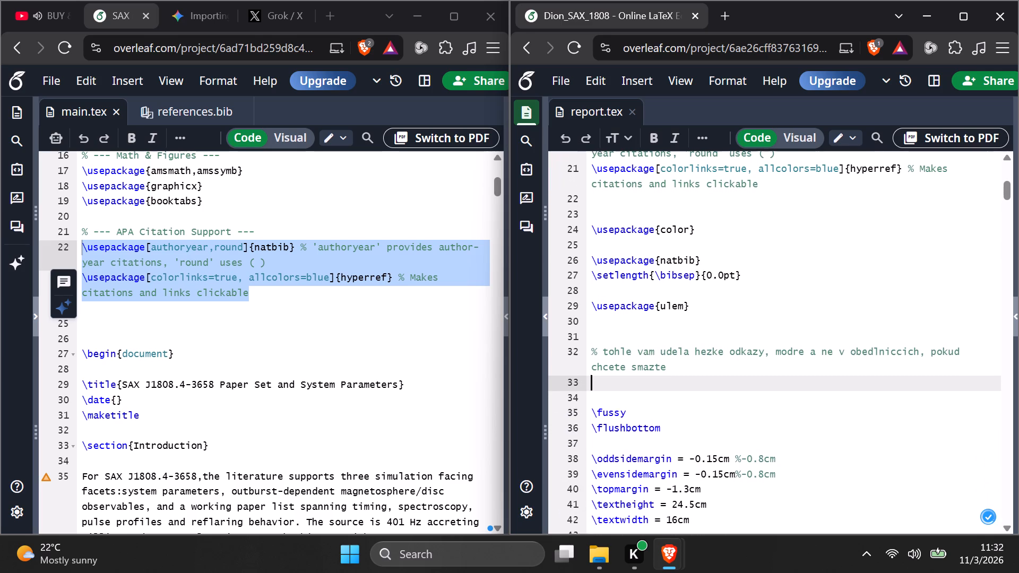
pyautogui.scroll(-1, 592, 449)
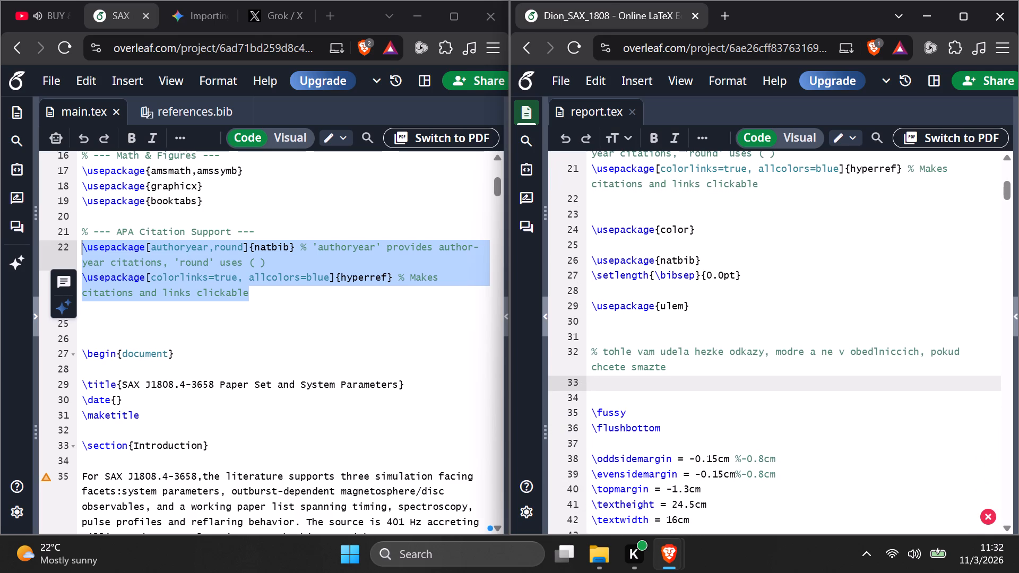
# Delete the duplicate \usepackage{natbib} line above the \setlength{\bibsep} line in report.tex.
pyautogui.click(341, 333)
pyautogui.scroll(1, 676, 310)
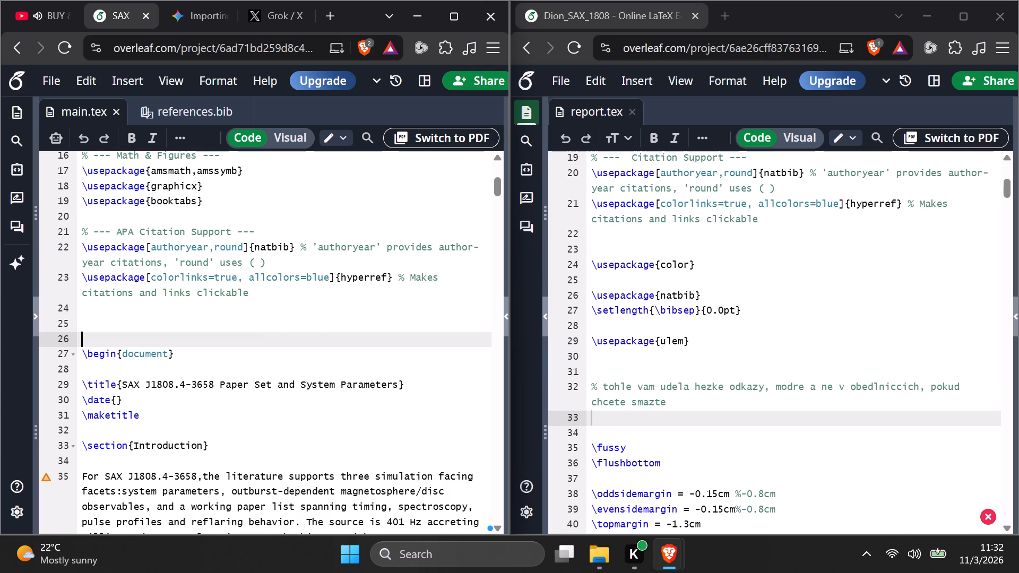
pyautogui.moveTo(703, 290); pyautogui.dragTo(632, 296)
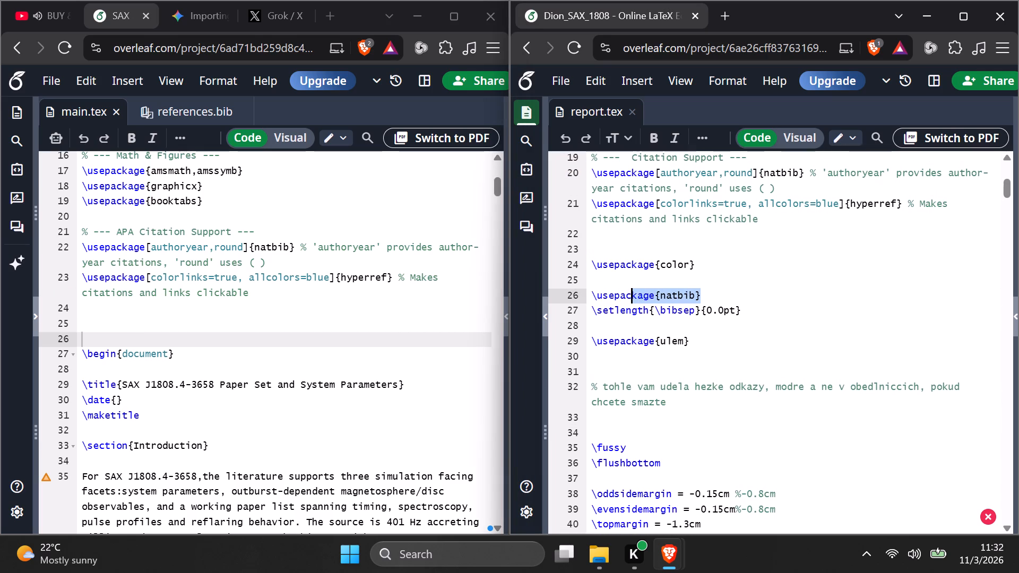
pyautogui.moveTo(632, 296); pyautogui.dragTo(587, 294)
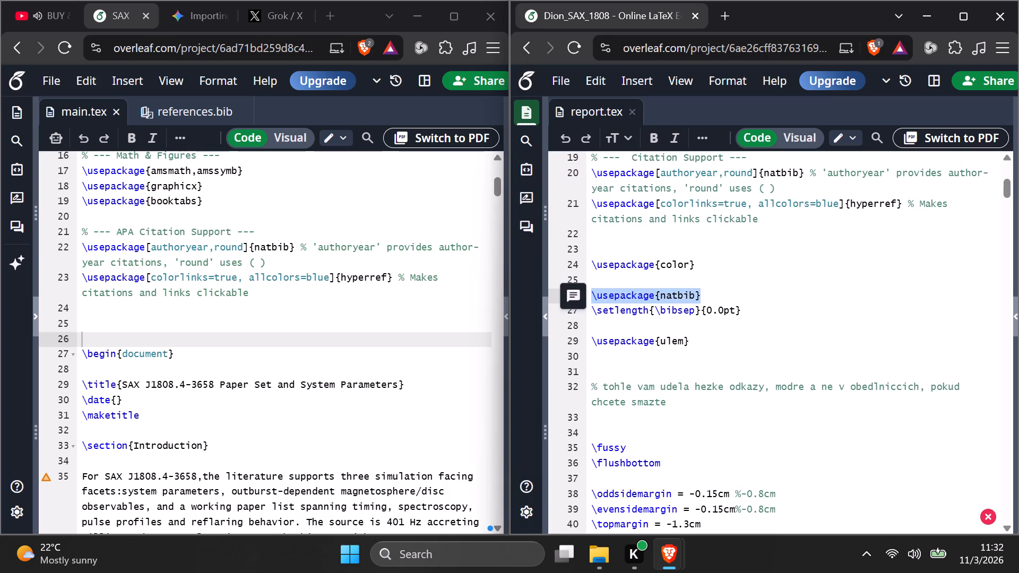
pyautogui.press('BackSpace')
# Maximise the report project window and recompile report.tex with the code and PDF in split view.
pyautogui.scroll(-1, 587, 294)
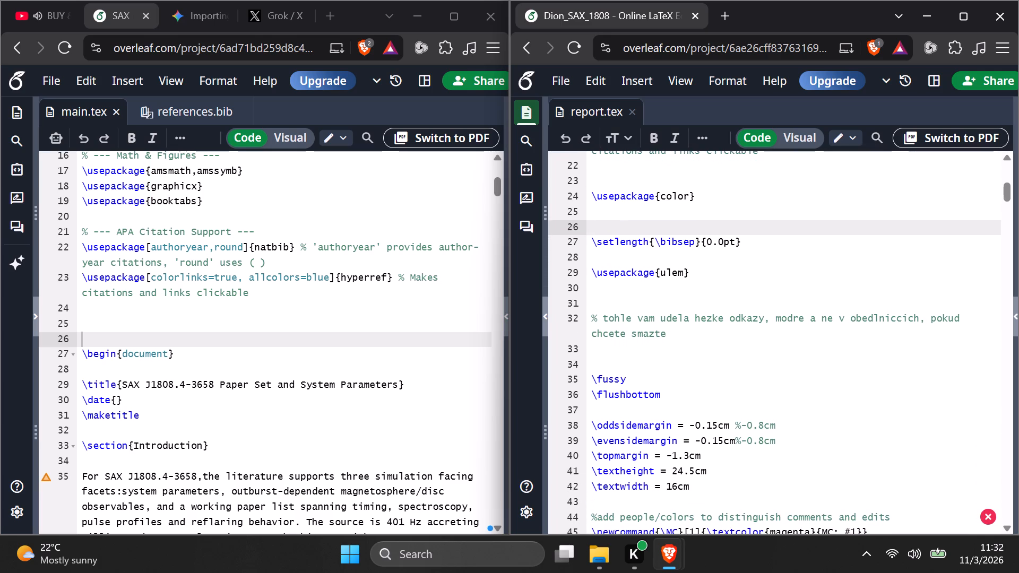
pyautogui.click(963, 12)
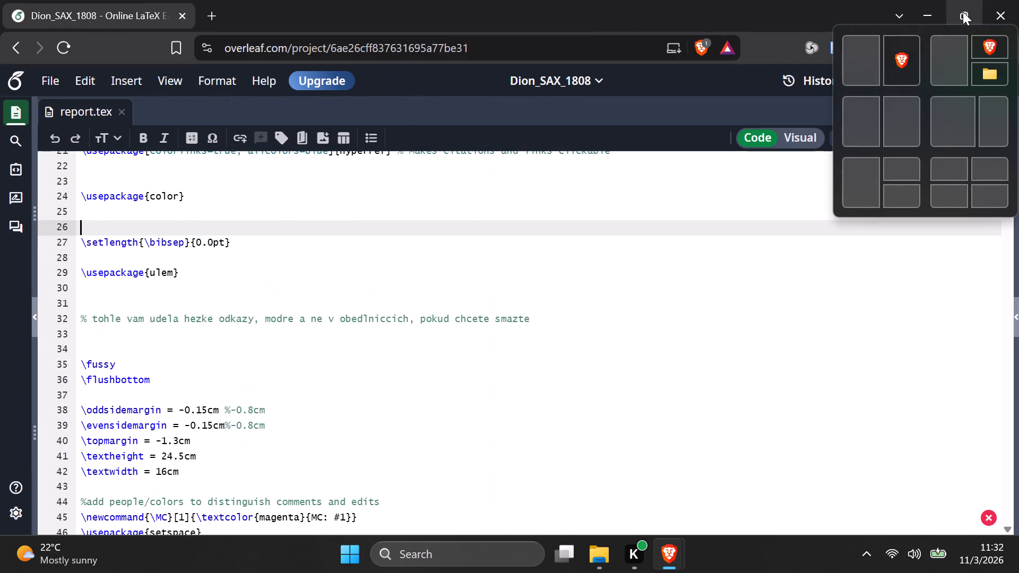
pyautogui.click(891, 81)
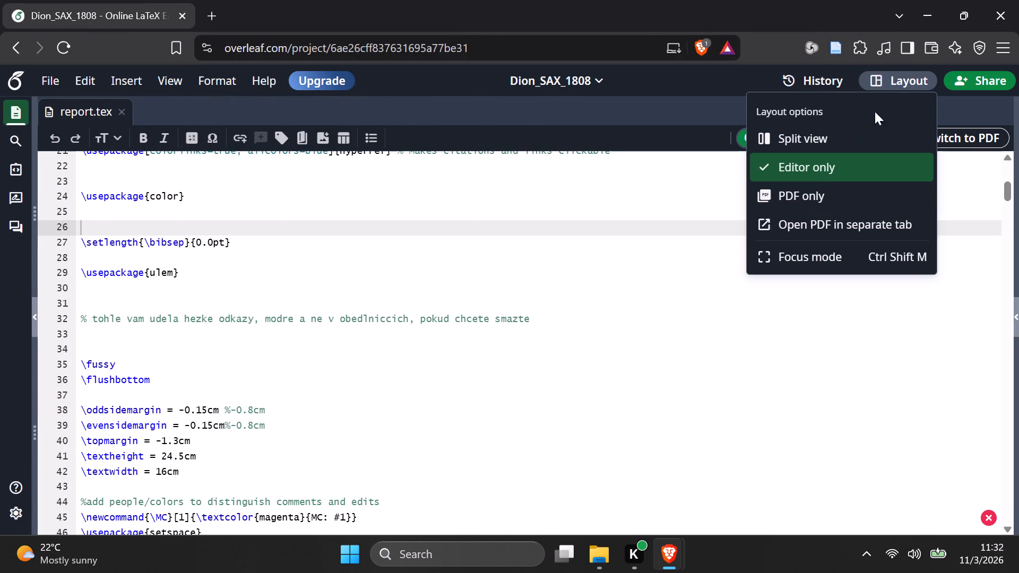
pyautogui.click(826, 138)
pyautogui.click(580, 115)
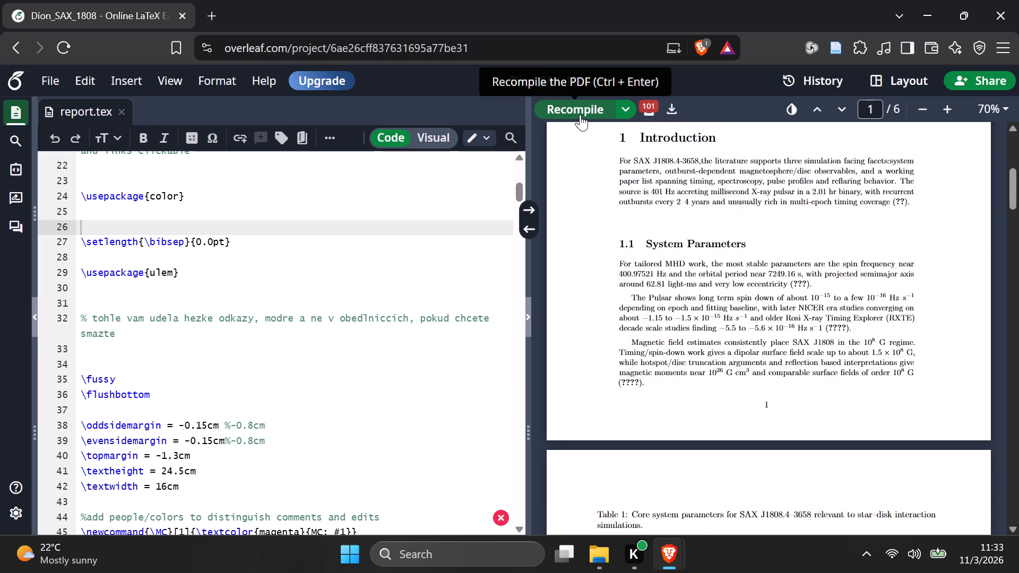
# Review the recompiled report PDF from the title page through the tables and sections to the References heading.
pyautogui.scroll(3, 898, 331)
pyautogui.scroll(3, 790, 354)
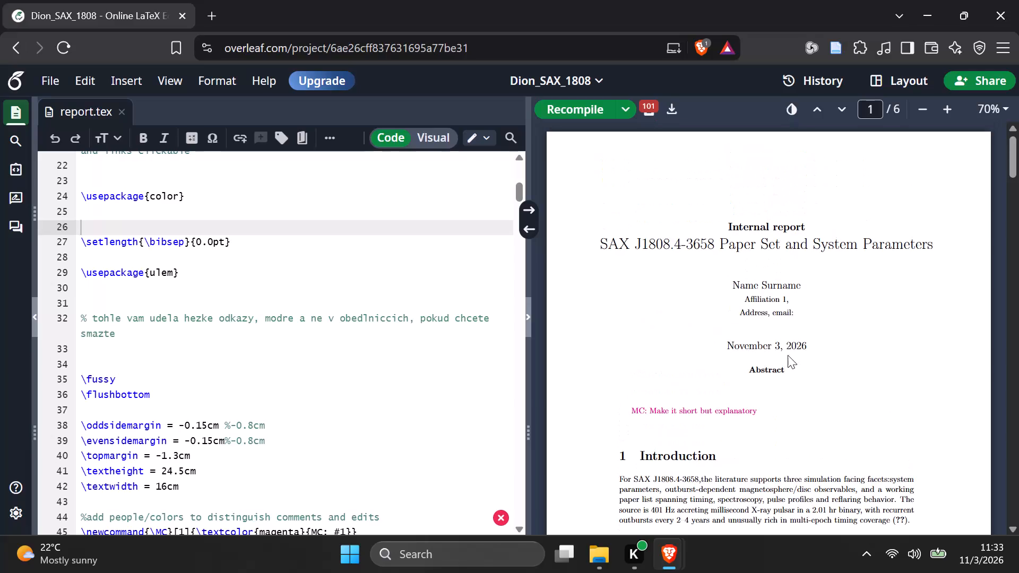
pyautogui.scroll(-3, 748, 392)
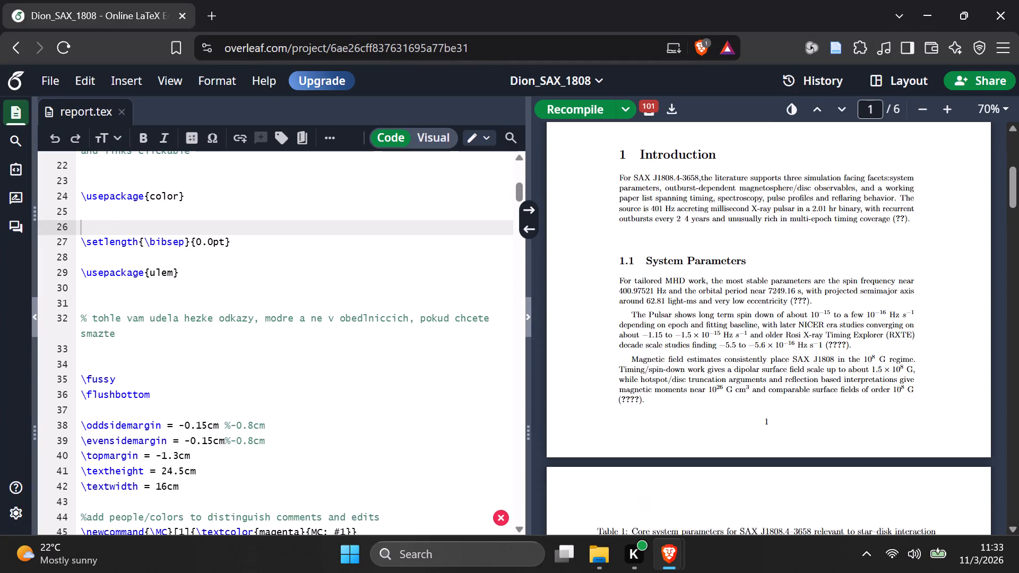
pyautogui.scroll(-5, 747, 392)
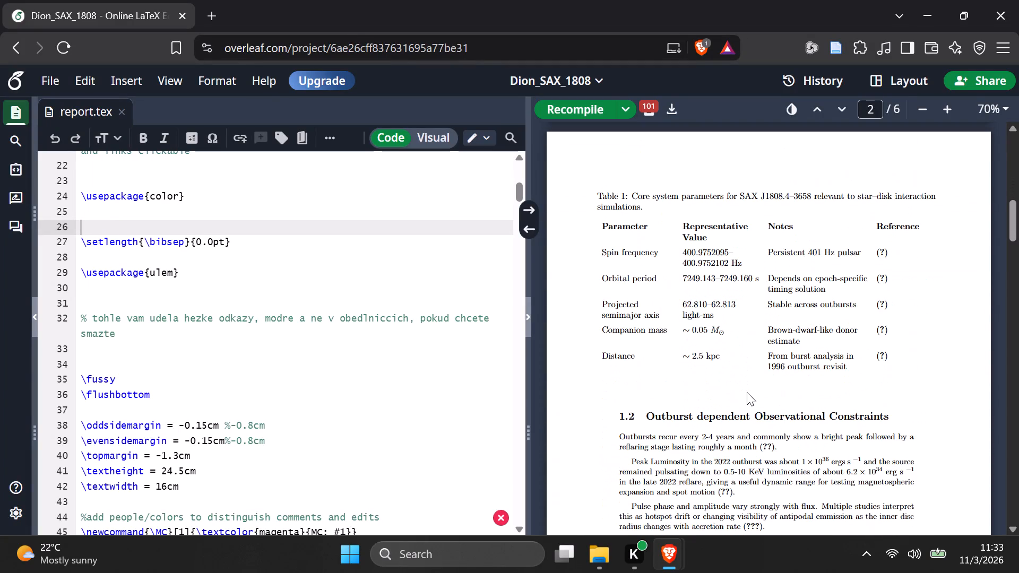
pyautogui.scroll(-2, 747, 392)
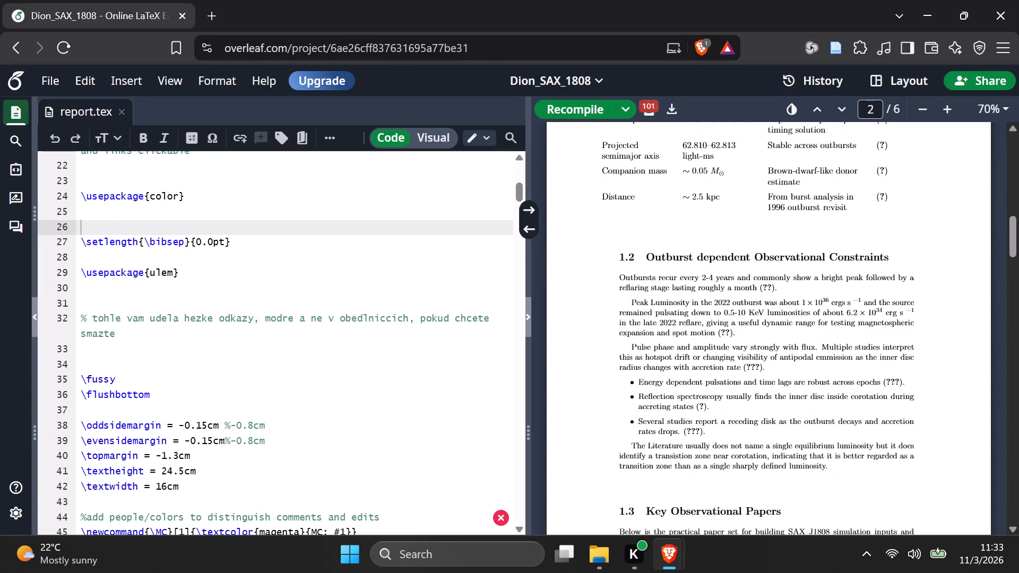
pyautogui.scroll(2, 747, 392)
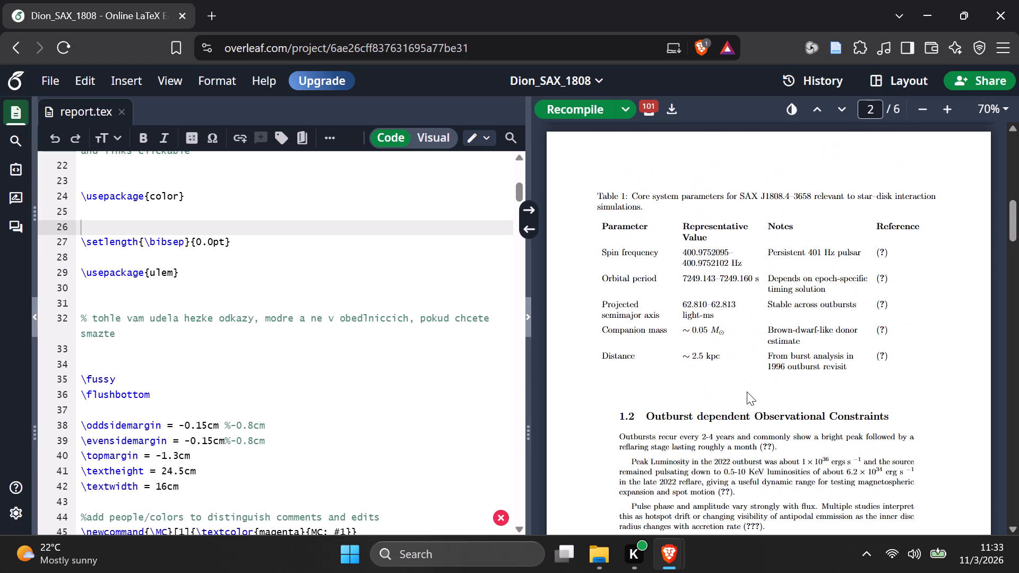
pyautogui.scroll(-8, 747, 392)
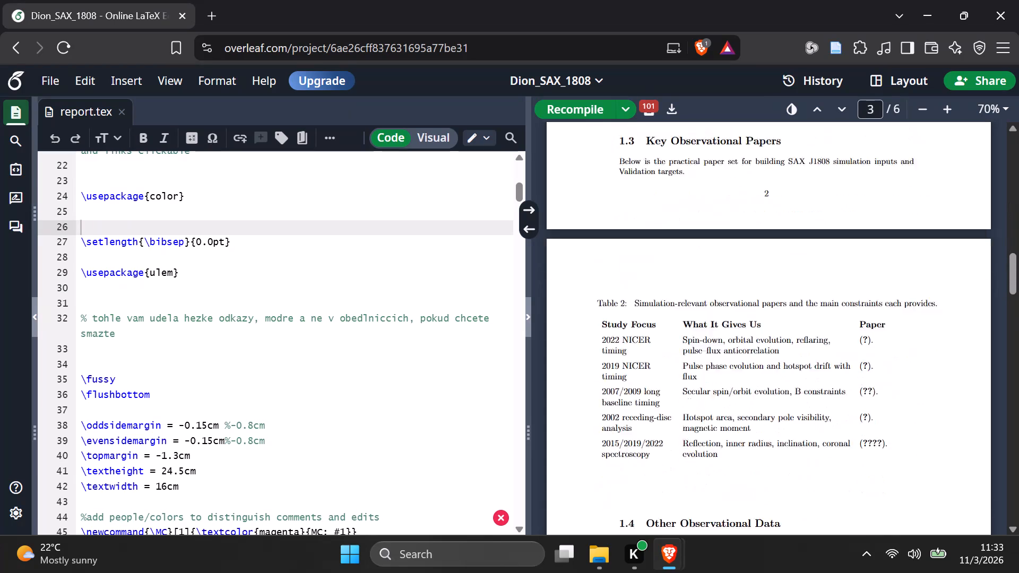
pyautogui.scroll(-7, 747, 390)
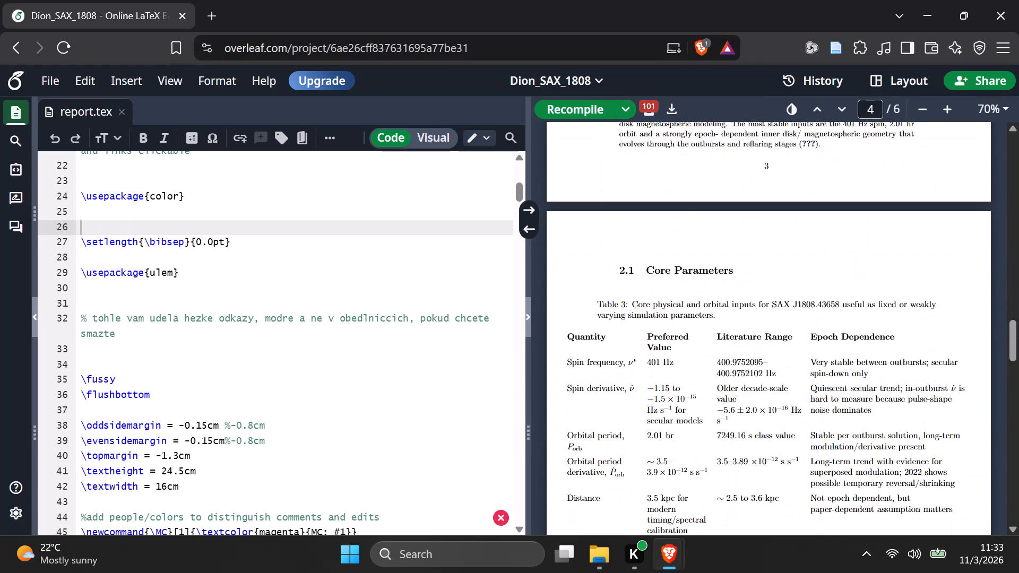
pyautogui.scroll(-2, 747, 390)
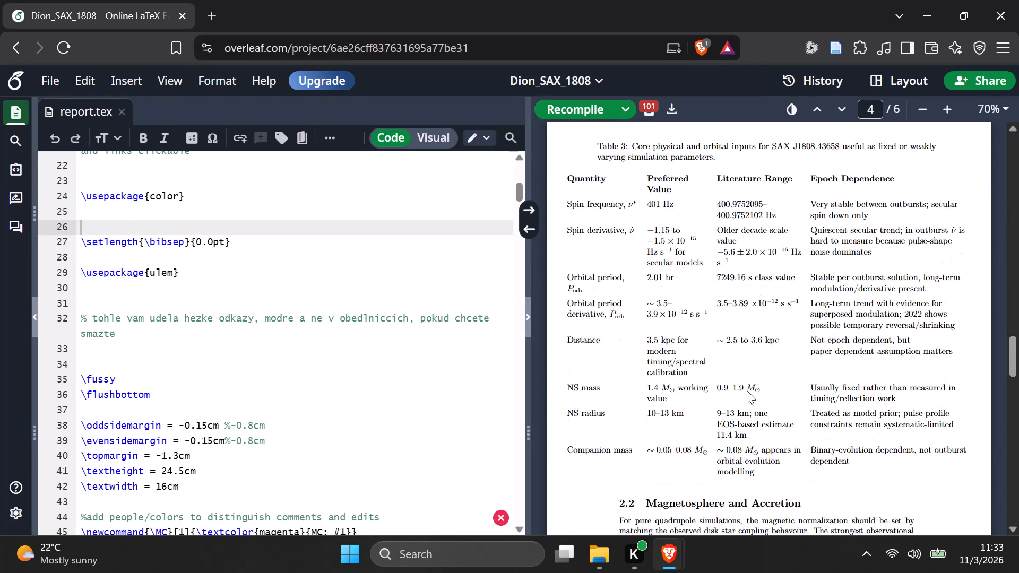
pyautogui.scroll(-1, 747, 390)
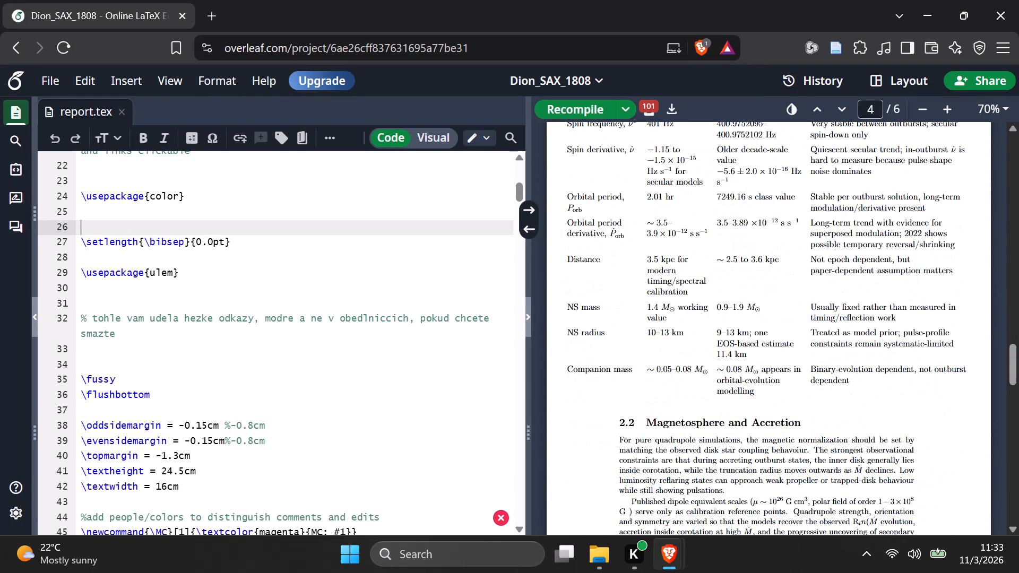
pyautogui.scroll(1, 747, 390)
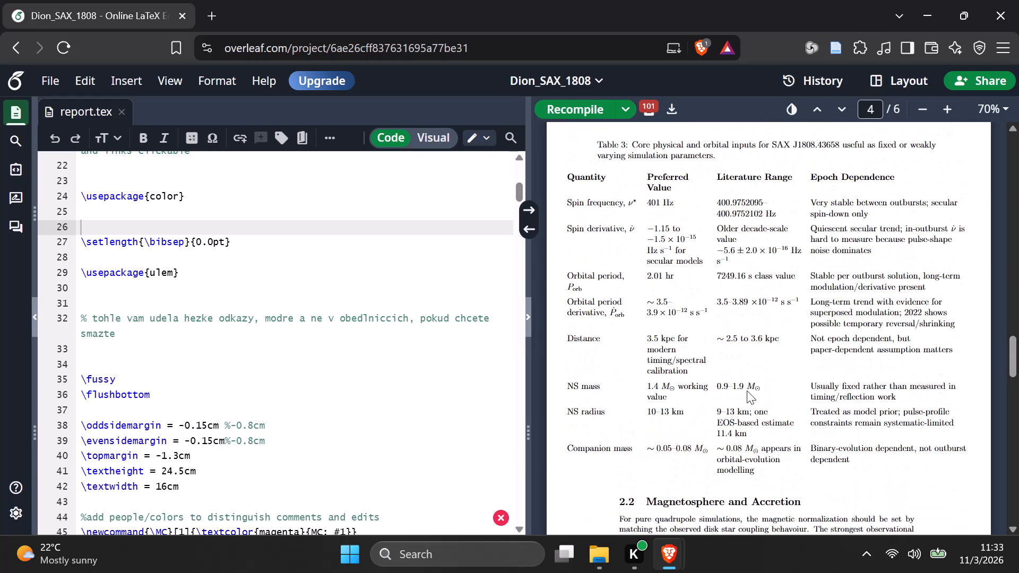
pyautogui.scroll(-6, 747, 390)
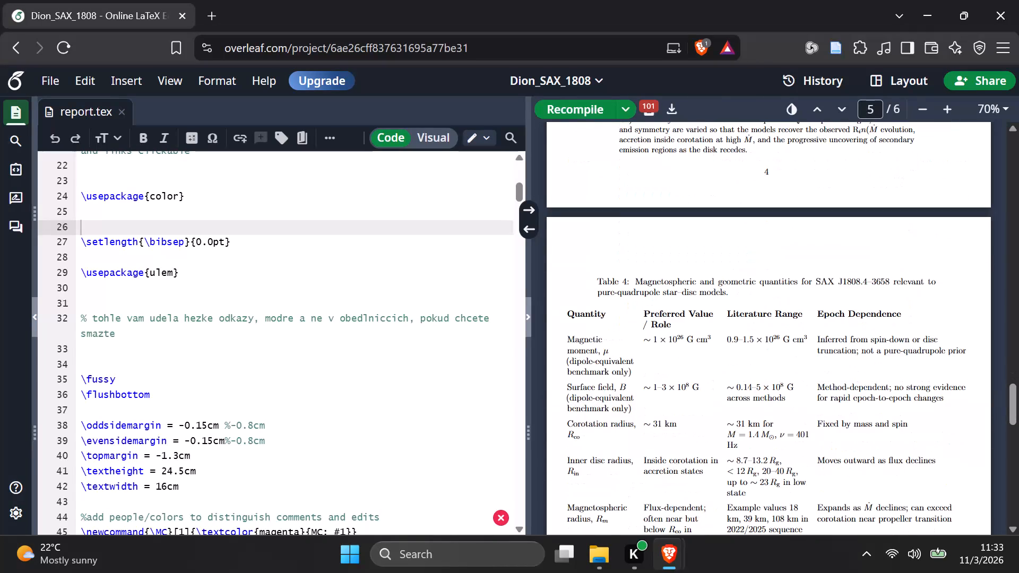
pyautogui.scroll(-3, 747, 390)
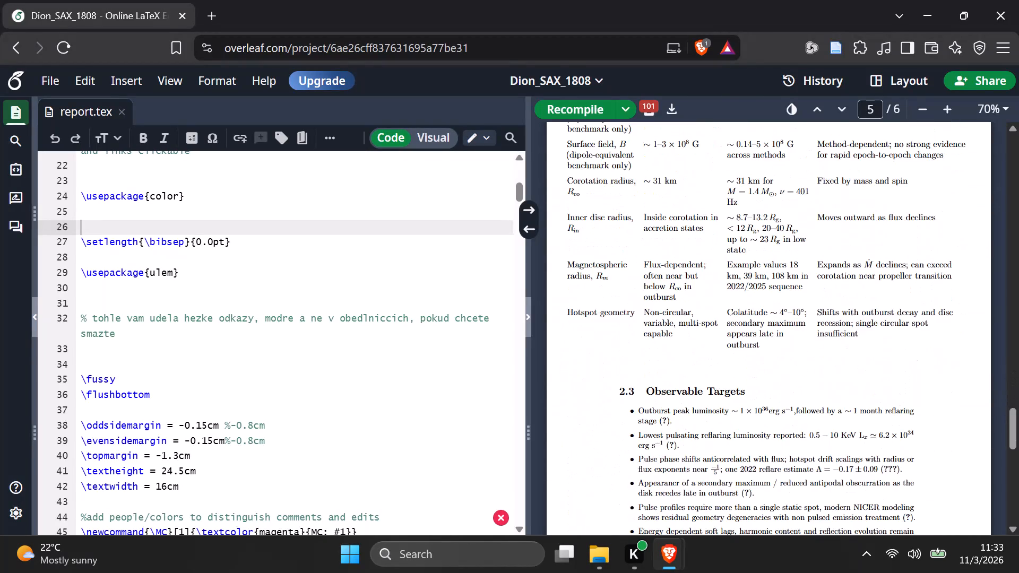
pyautogui.scroll(-9, 747, 390)
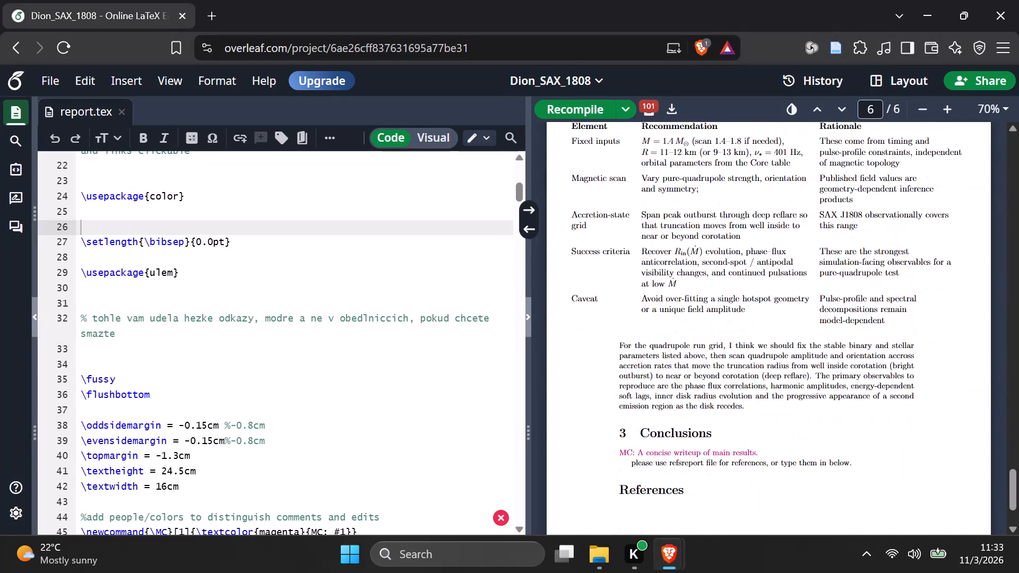
pyautogui.scroll(-2, 747, 391)
pyautogui.scroll(1, 747, 391)
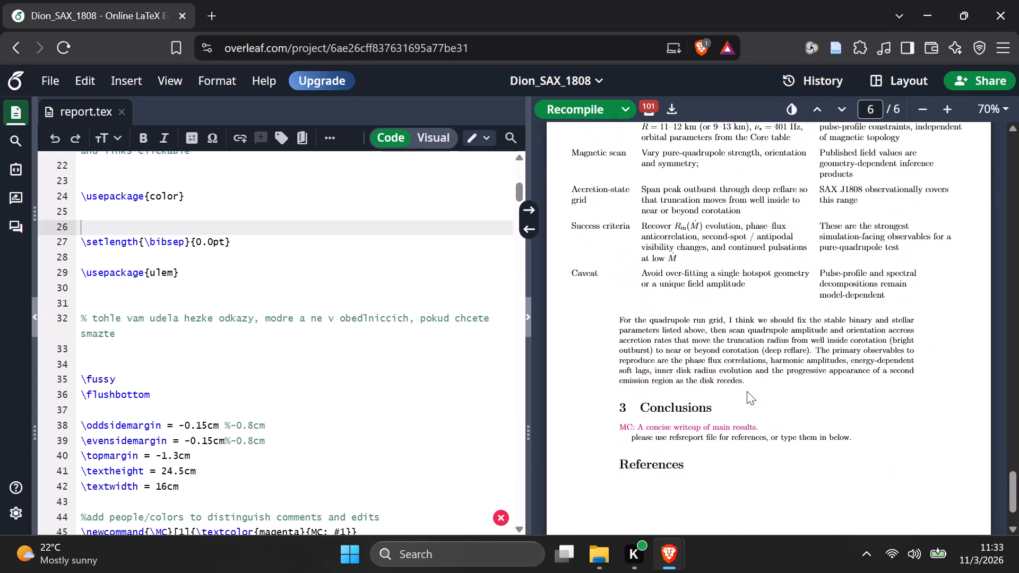
pyautogui.scroll(-3, 747, 391)
# Recheck the first pages of the compiled PDF, including the title block, System Parameters and Table 1 citations.
pyautogui.scroll(9, 747, 391)
pyautogui.scroll(19, 753, 361)
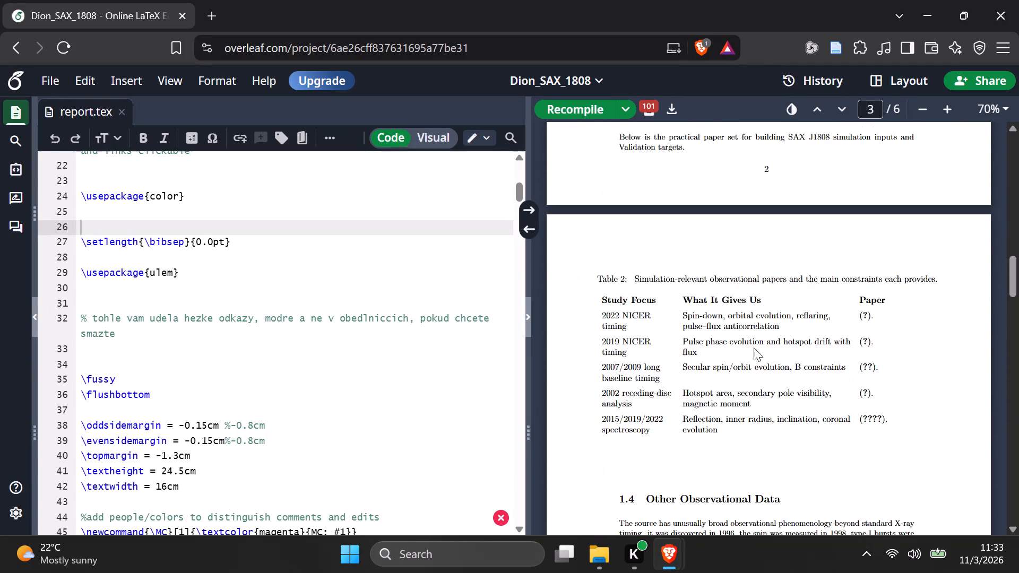
pyautogui.scroll(20, 754, 348)
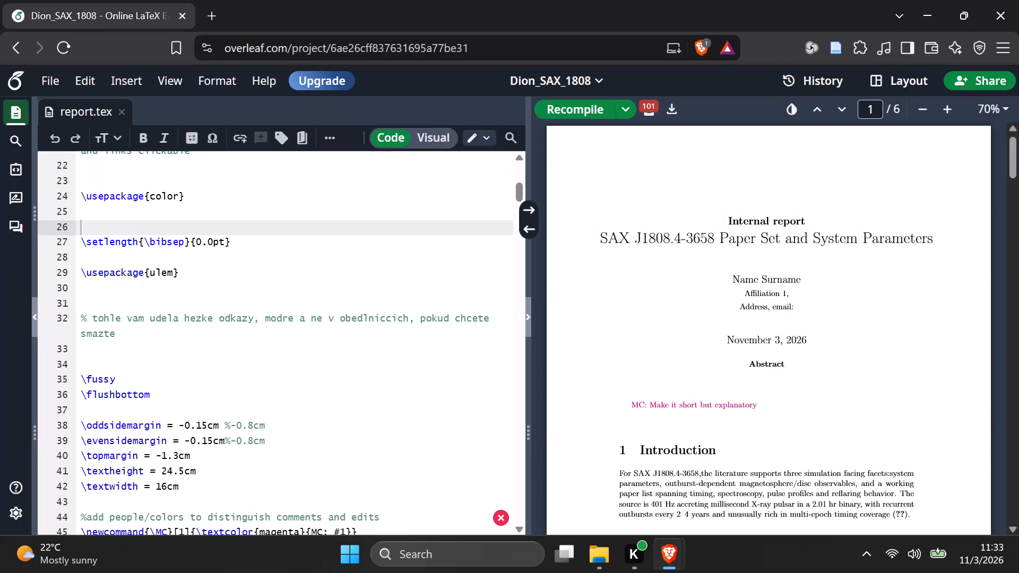
pyautogui.scroll(-5, 760, 357)
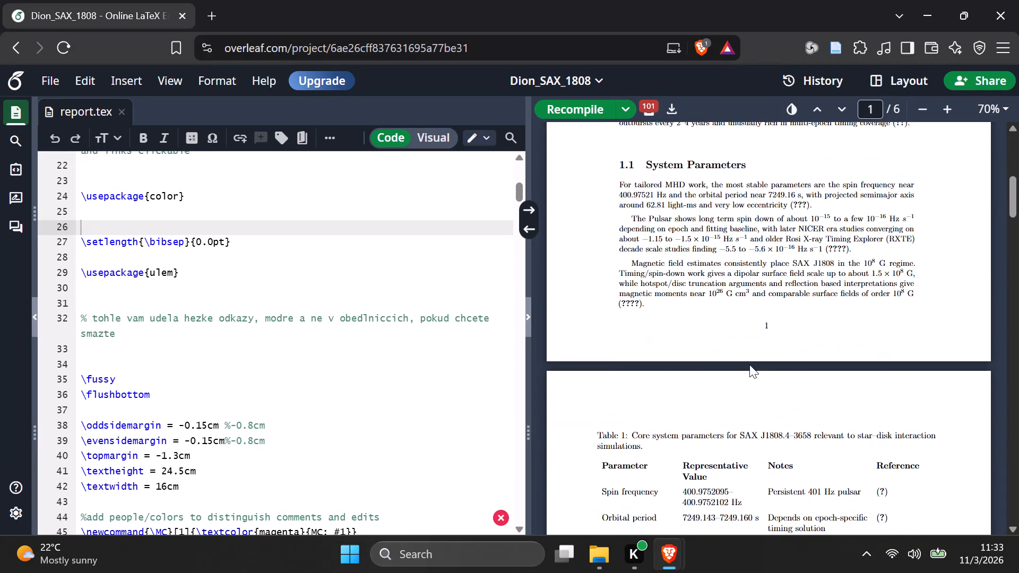
pyautogui.scroll(-2, 734, 384)
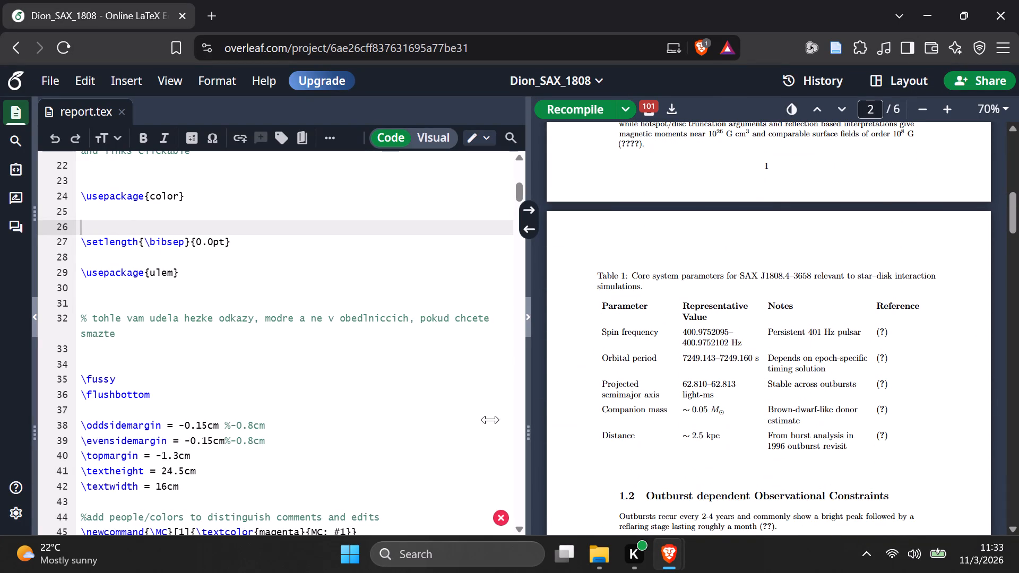
pyautogui.scroll(1, 261, 393)
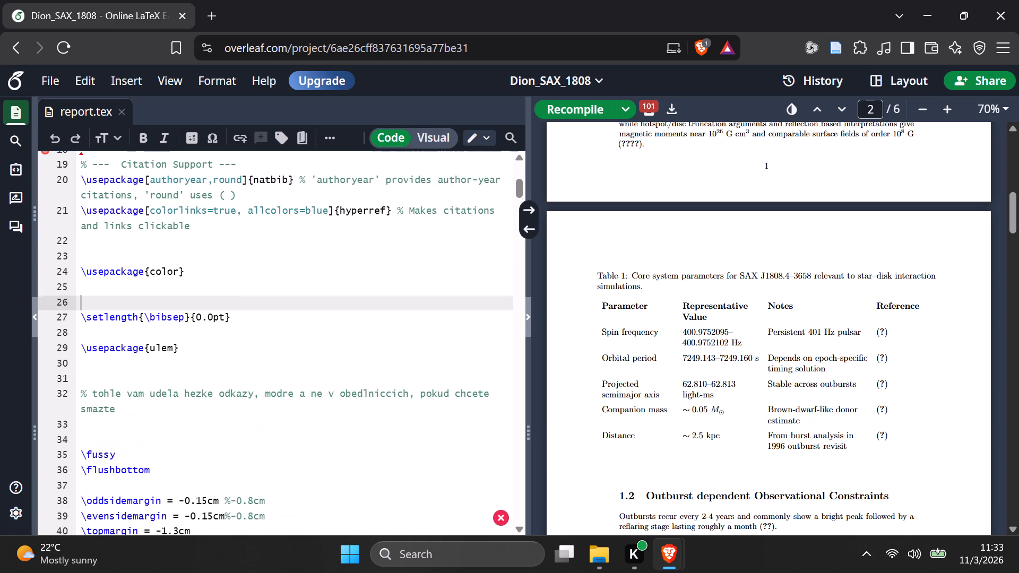
pyautogui.scroll(-2, 744, 413)
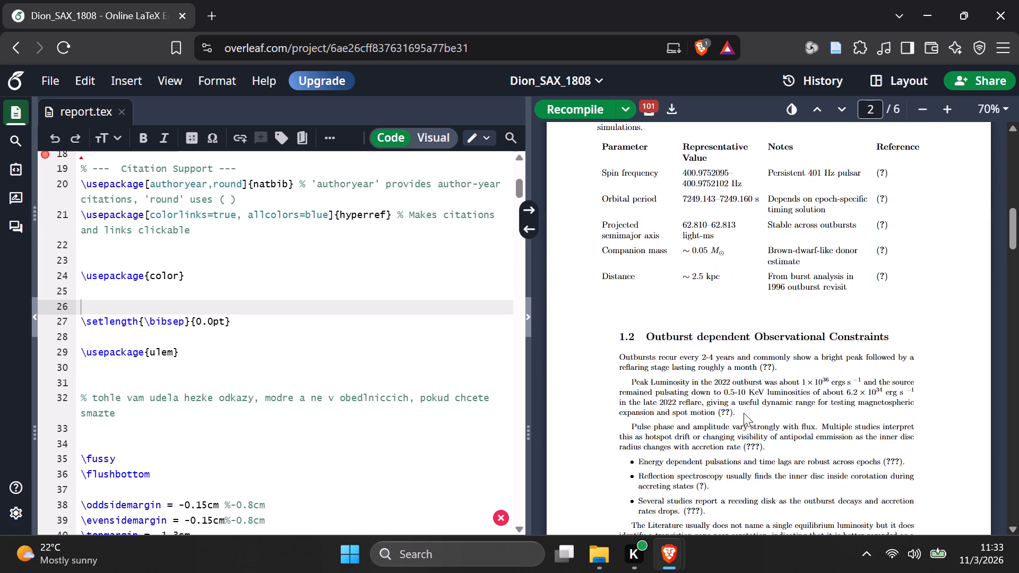
pyautogui.scroll(-1, 744, 413)
# Using the compile log, add the missing closing brace to the \usepackage{booktabs} line in report.tex's preamble and recompile.
pyautogui.scroll(2, 495, 362)
pyautogui.scroll(1, 449, 357)
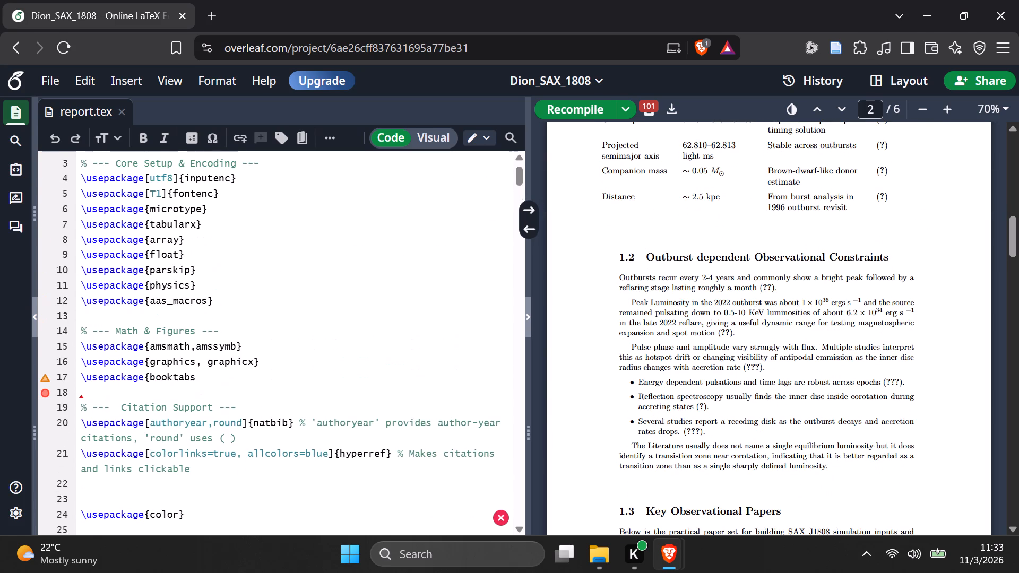
pyautogui.click(646, 101)
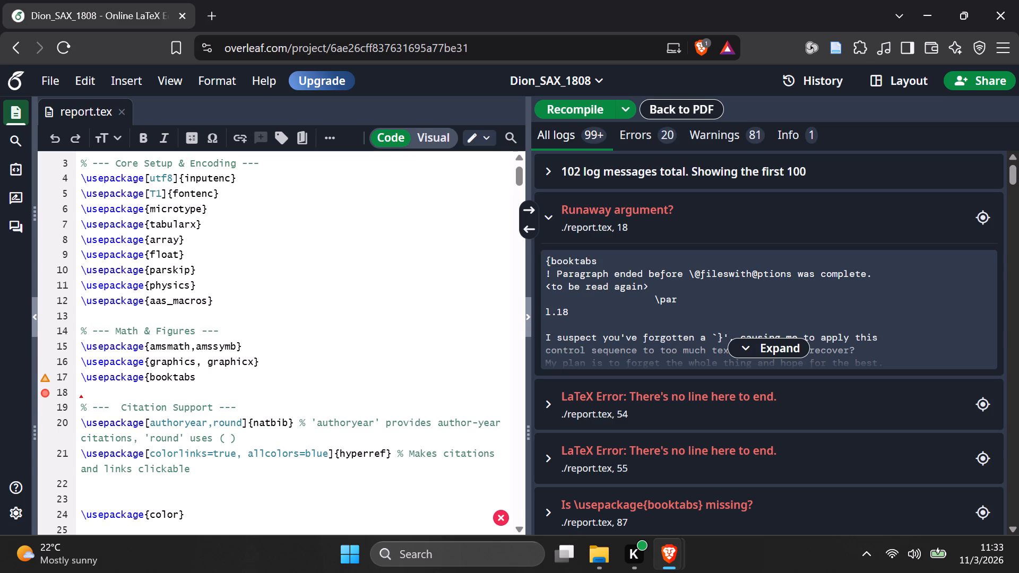
pyautogui.click(206, 380)
pyautogui.hotkey('shift', '}')
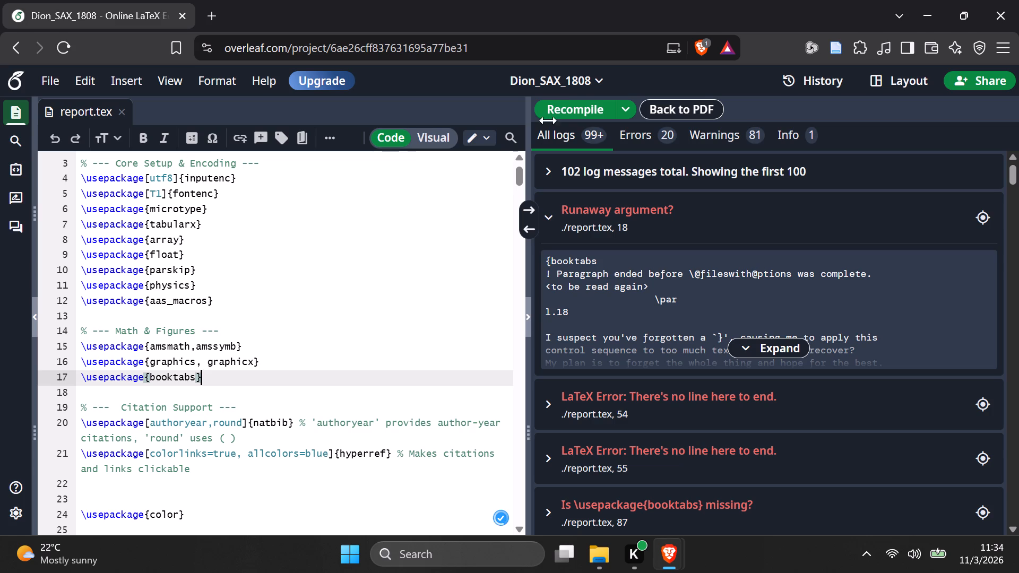
pyautogui.click(593, 111)
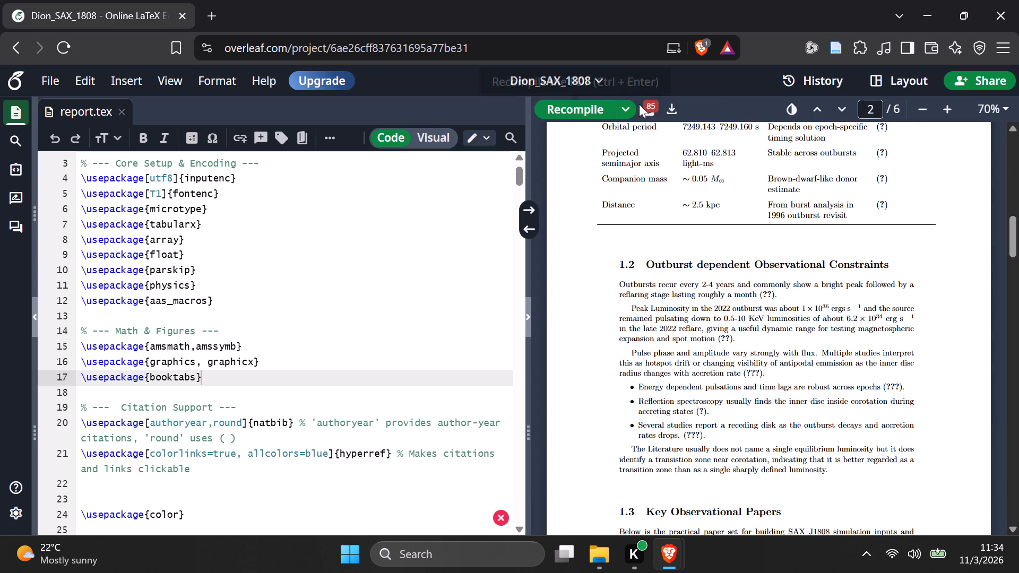
# Open the new compile log and examine the flagged lines in report.tex, from the author block through the Key Observational Papers section.
pyautogui.click(655, 114)
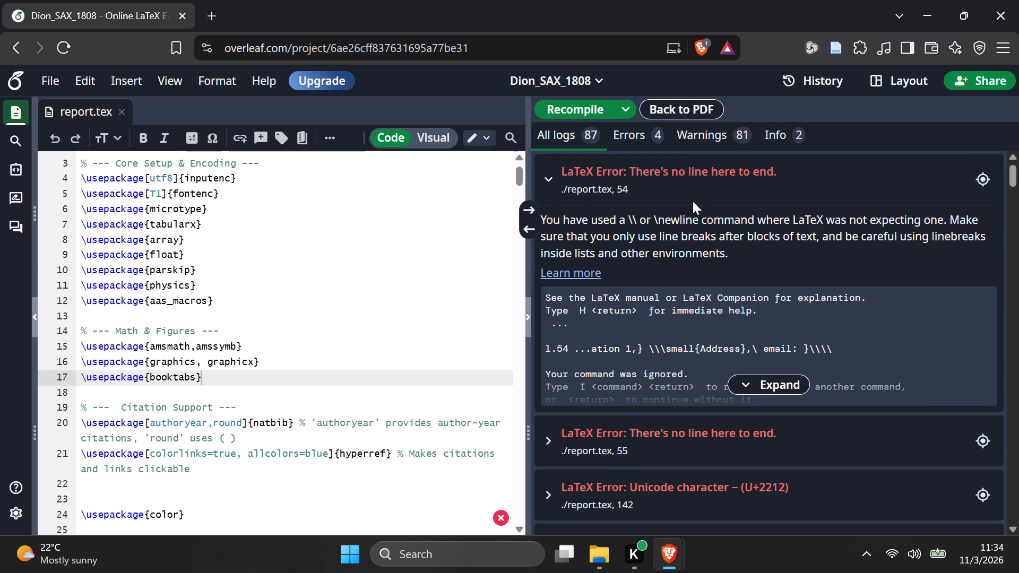
pyautogui.scroll(-9, 213, 396)
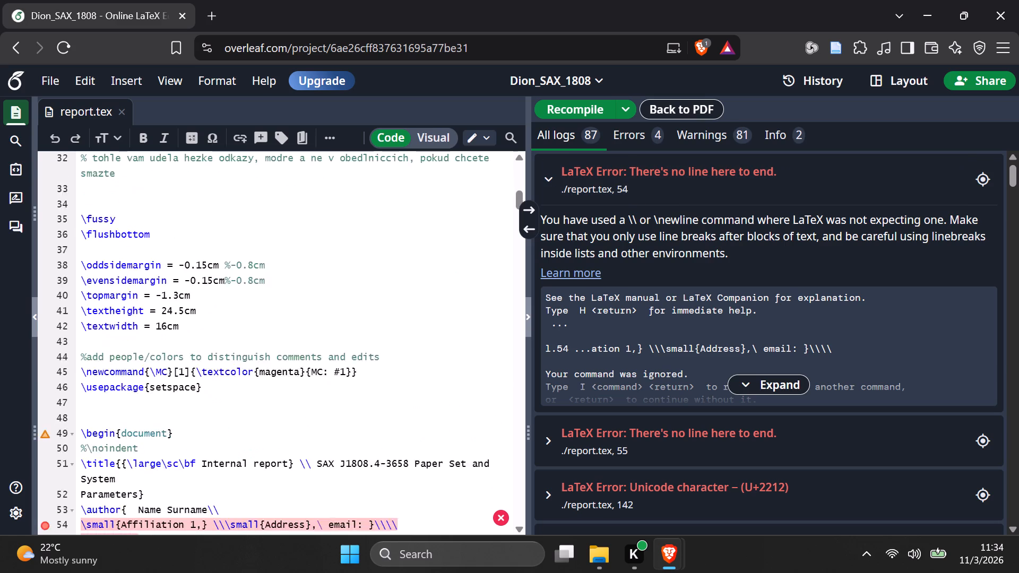
pyautogui.scroll(-3, 211, 396)
pyautogui.scroll(2, 211, 396)
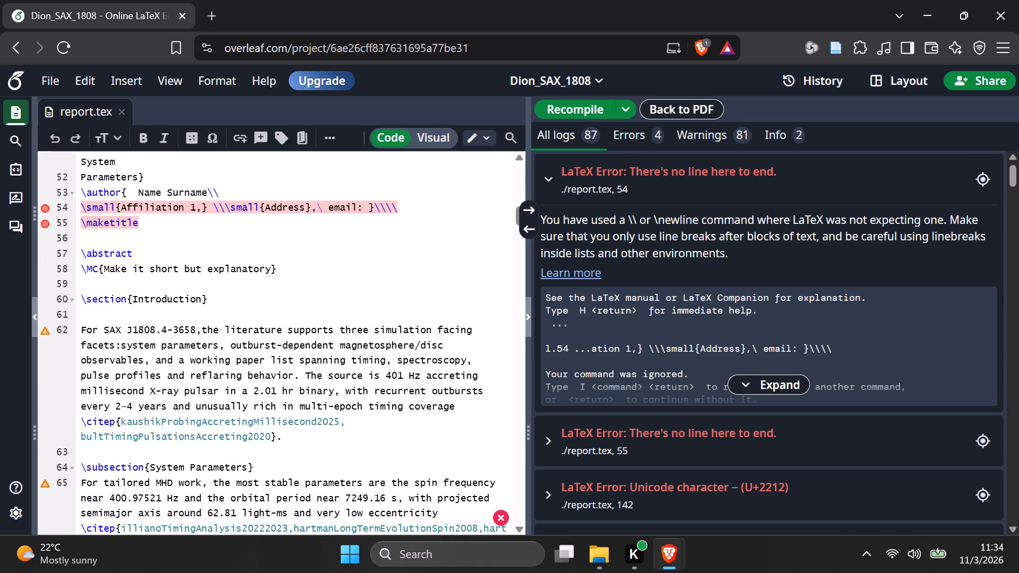
pyautogui.scroll(-8, 297, 314)
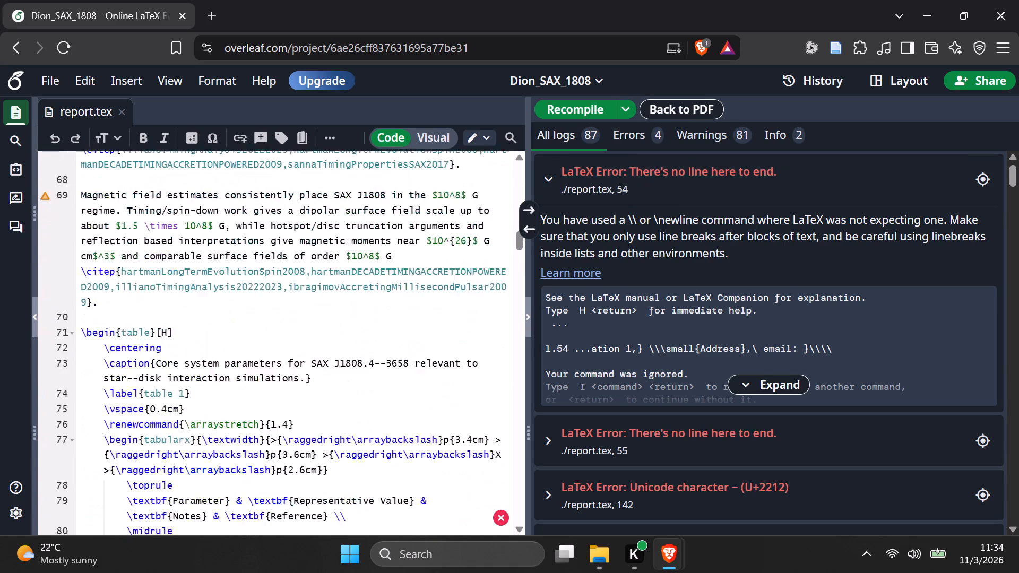
pyautogui.scroll(-10, 292, 328)
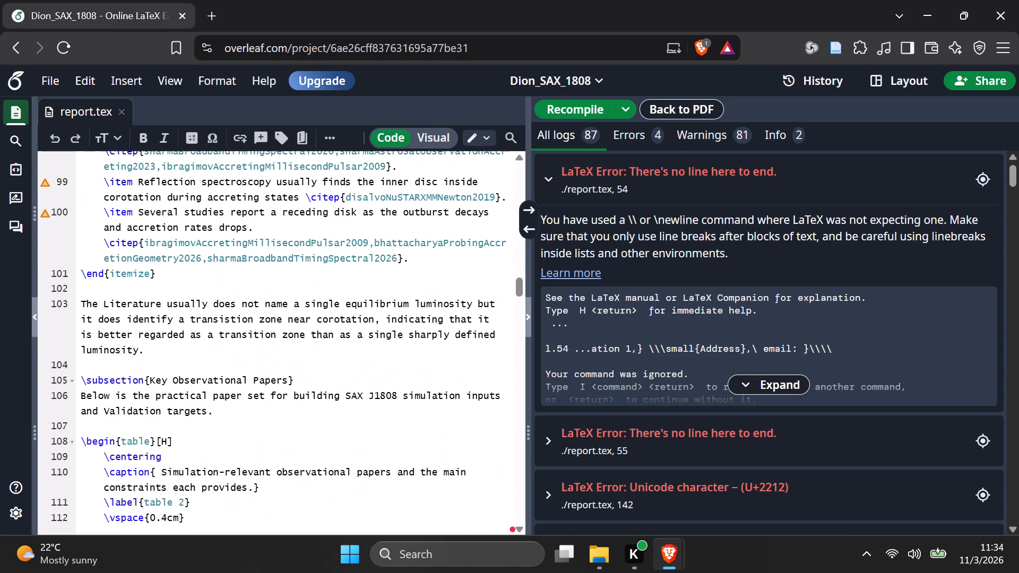
pyautogui.scroll(7, 295, 338)
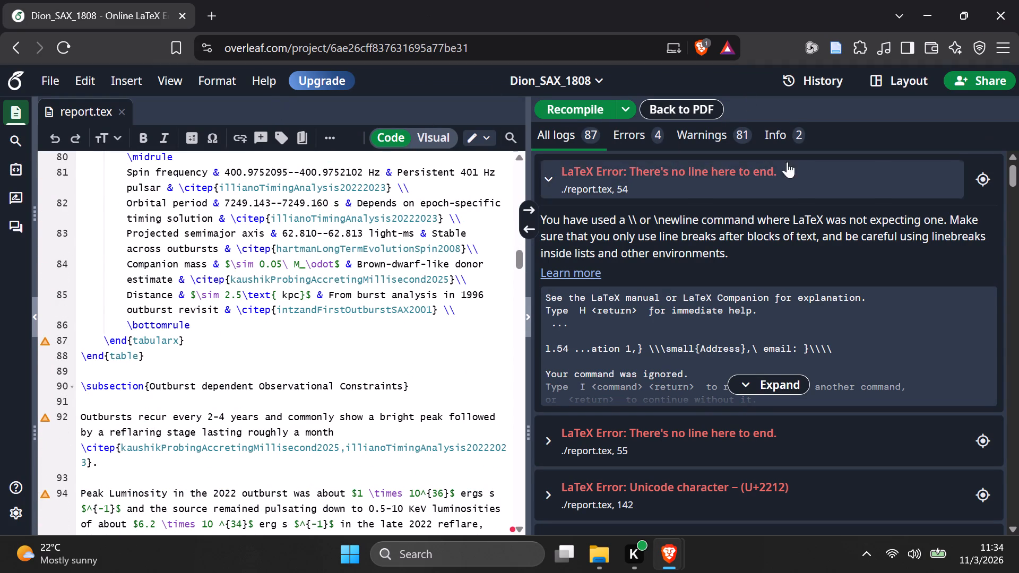
# Merge the Dion_SAX_1808 project tab back into the browser window holding the SAX Paper tab and maximise that window.
pyautogui.moveTo(127, 9); pyautogui.dragTo(180, 62)
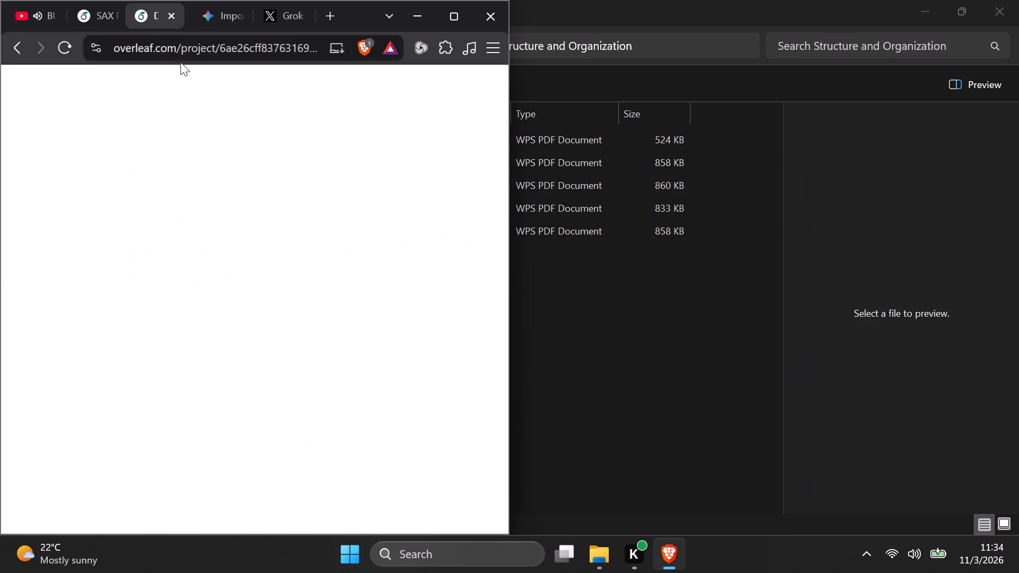
pyautogui.moveTo(180, 62); pyautogui.dragTo(191, 79)
pyautogui.moveTo(157, 84); pyautogui.dragTo(167, 83)
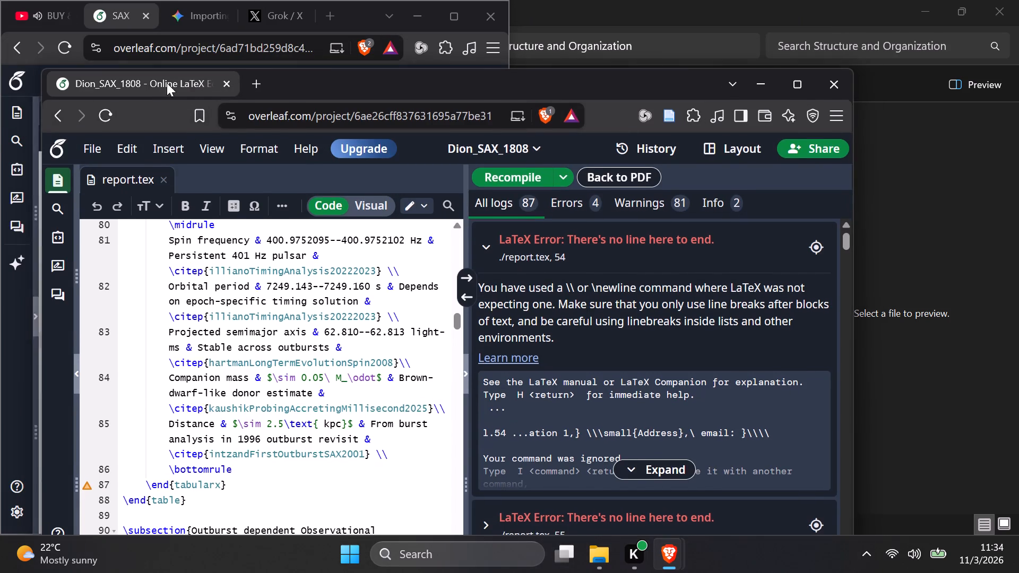
pyautogui.moveTo(167, 83); pyautogui.dragTo(254, 18)
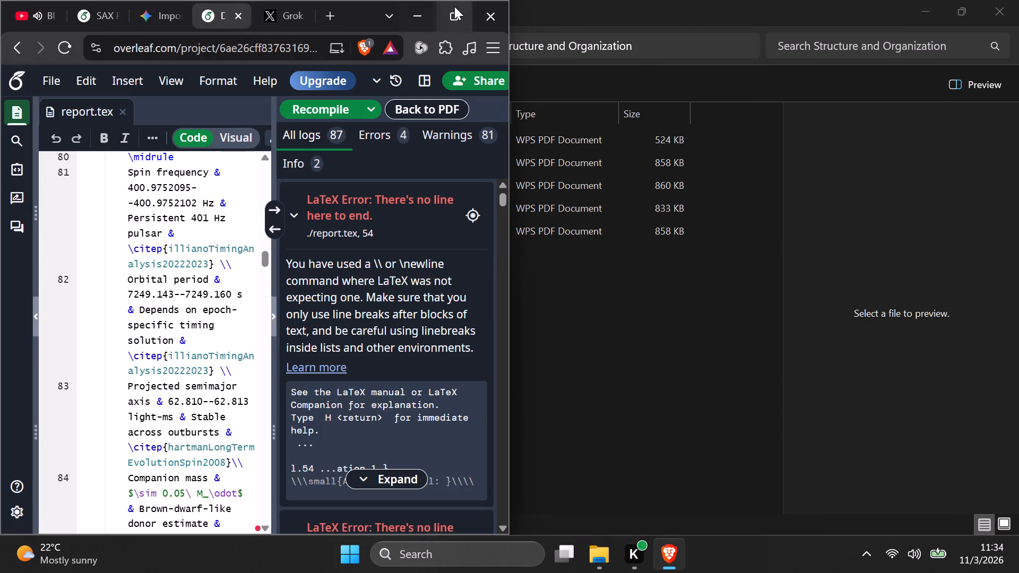
pyautogui.click(460, 8)
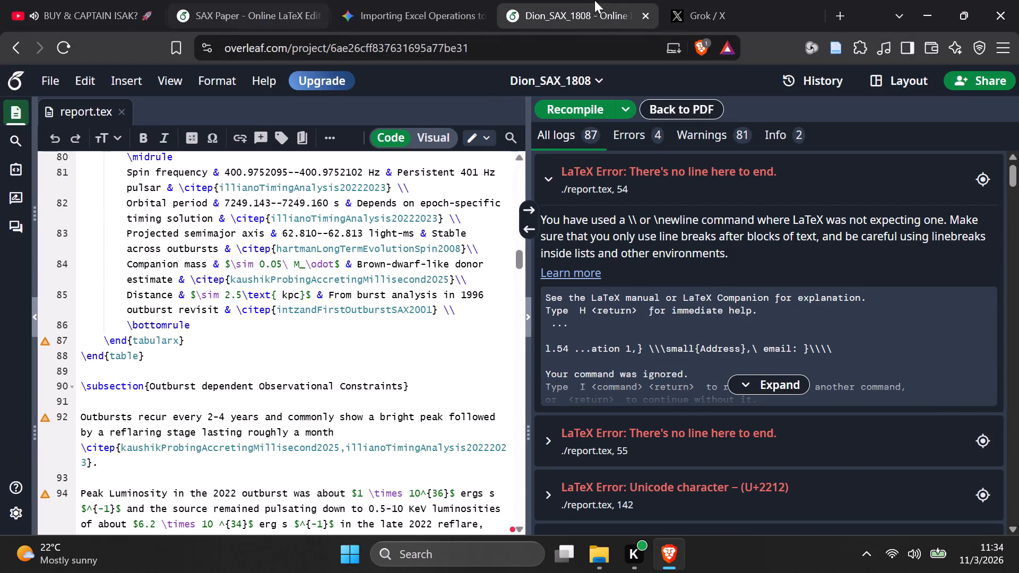
# Reorder the browser tabs so the Dion_SAX_1808 project sits directly after the SAX Paper project.
pyautogui.moveTo(586, 17); pyautogui.dragTo(443, 9)
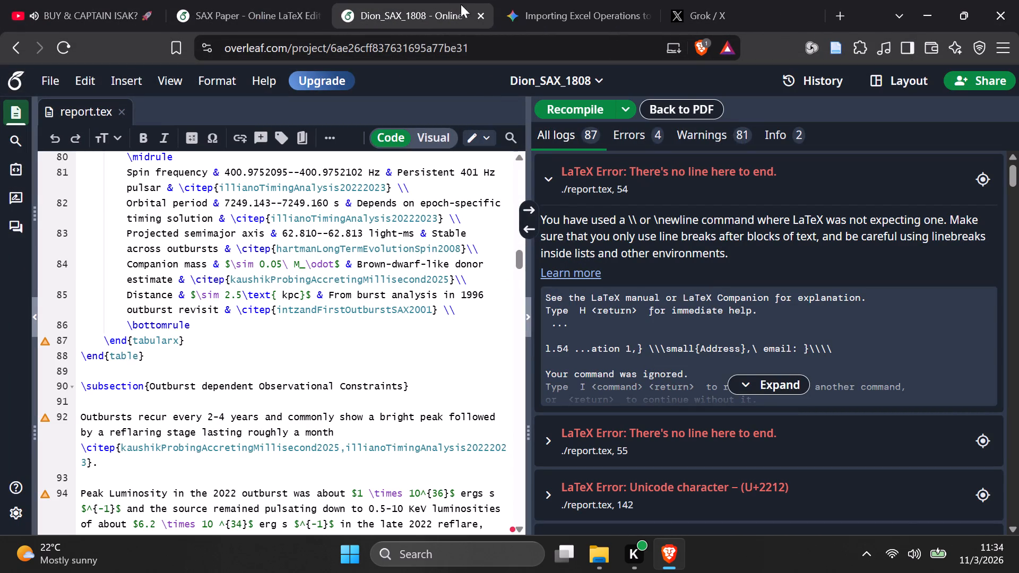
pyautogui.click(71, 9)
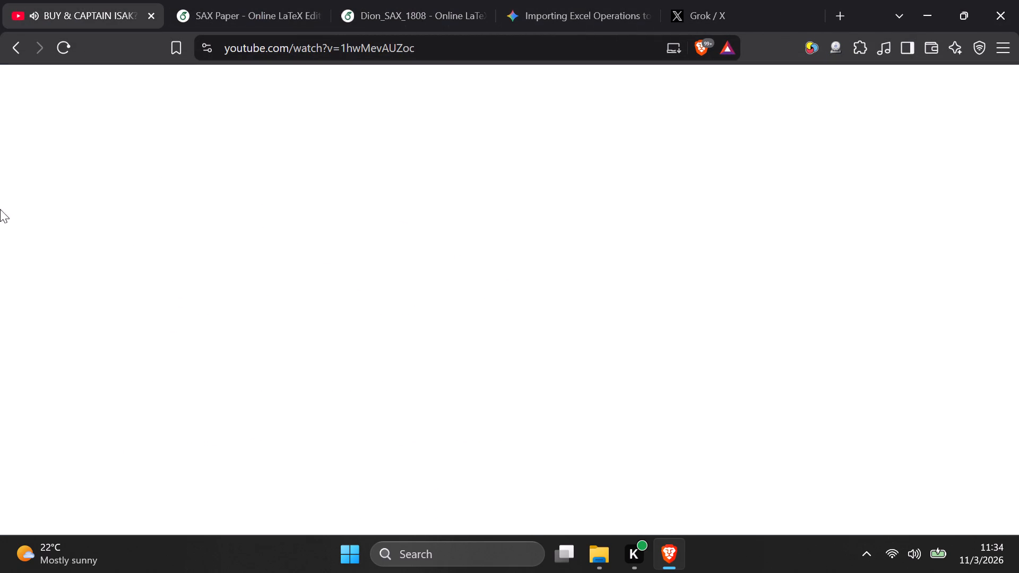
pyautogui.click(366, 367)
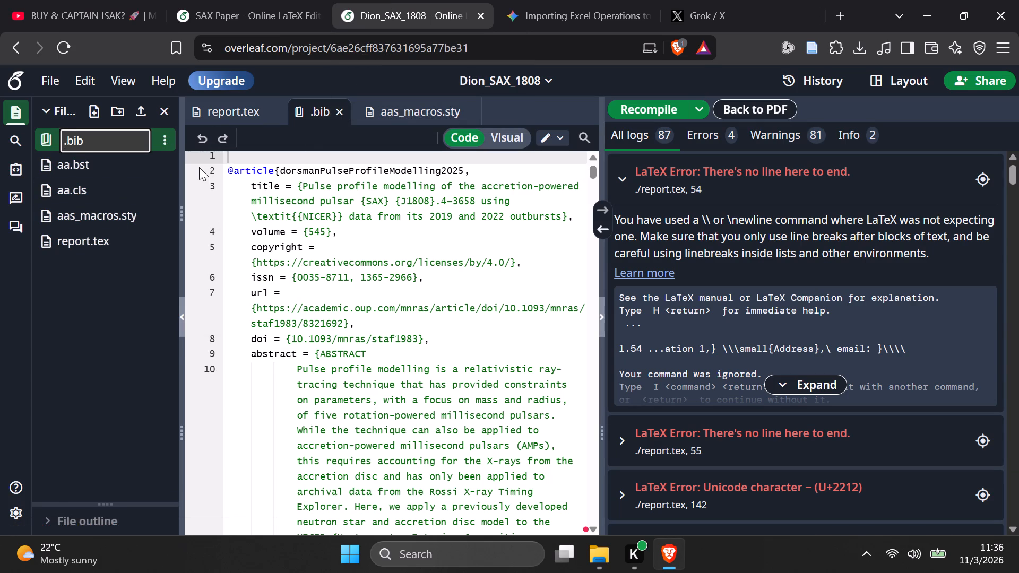
pyautogui.write('ref')
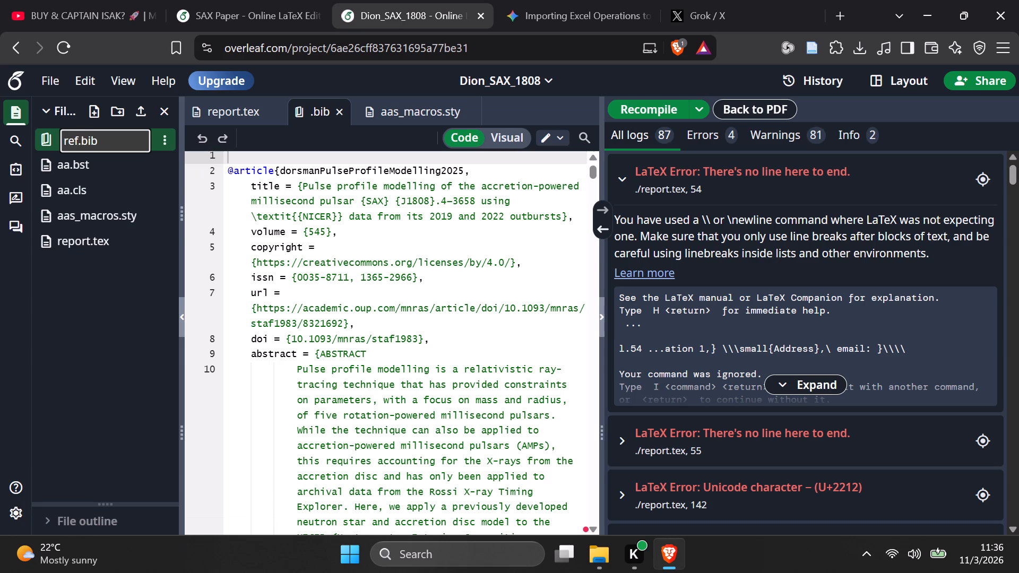
pyautogui.write('sreport')
pyautogui.press('Return')
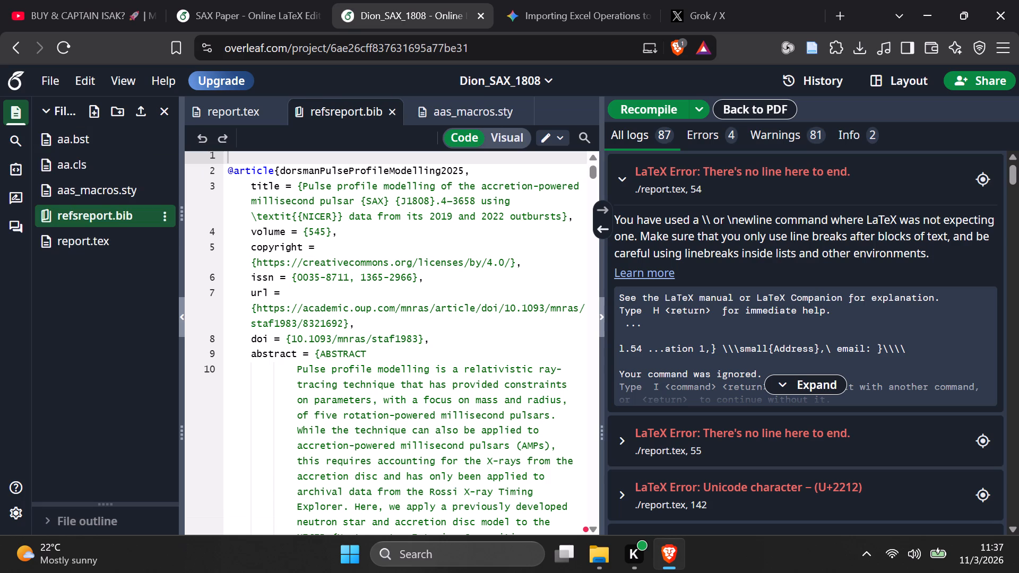
# Recompile the Dion_SAX_1808 project and skim the in-text citations in the resulting PDF.
pyautogui.click(653, 106)
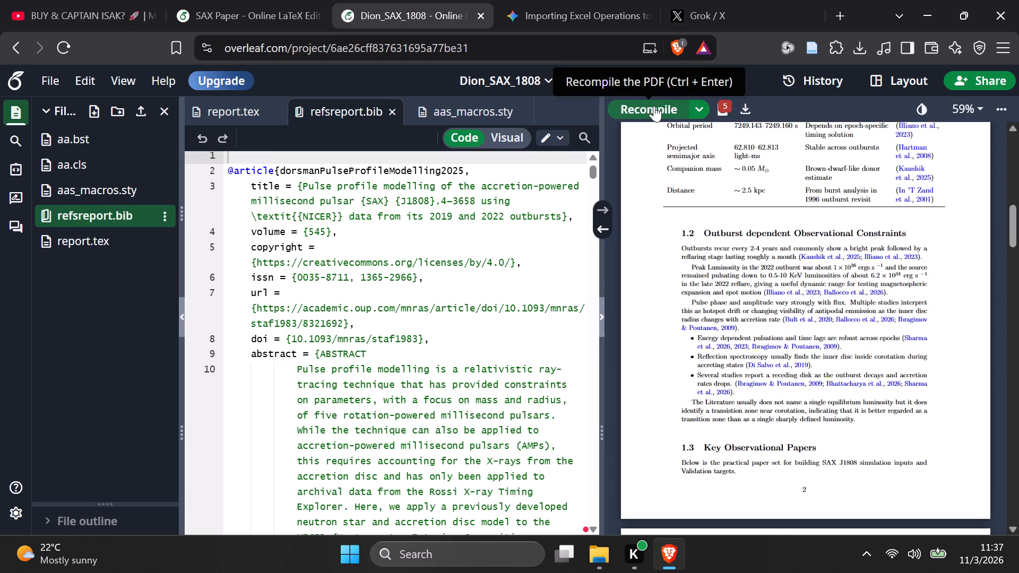
pyautogui.scroll(-2, 792, 399)
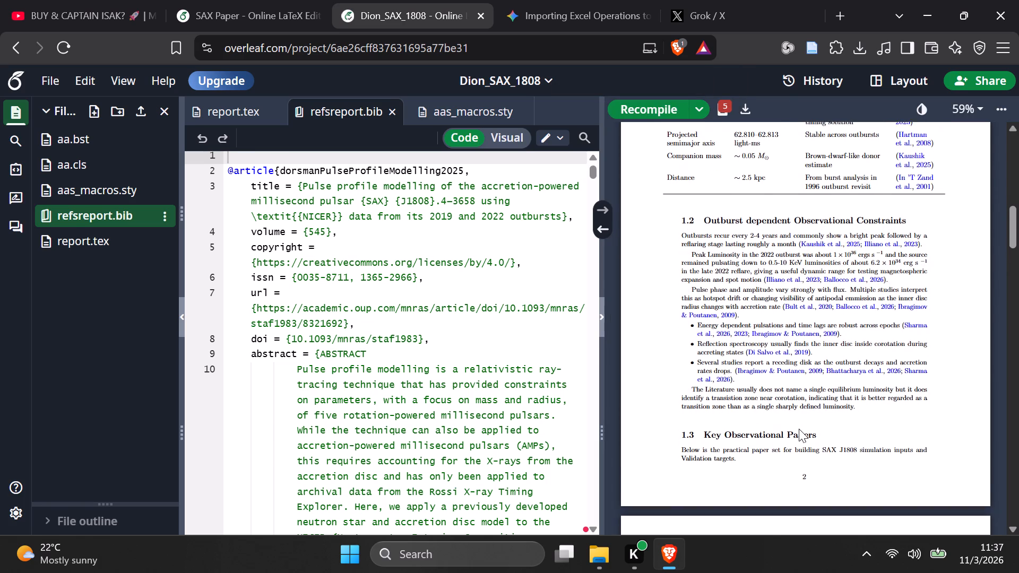
pyautogui.scroll(-14, 799, 430)
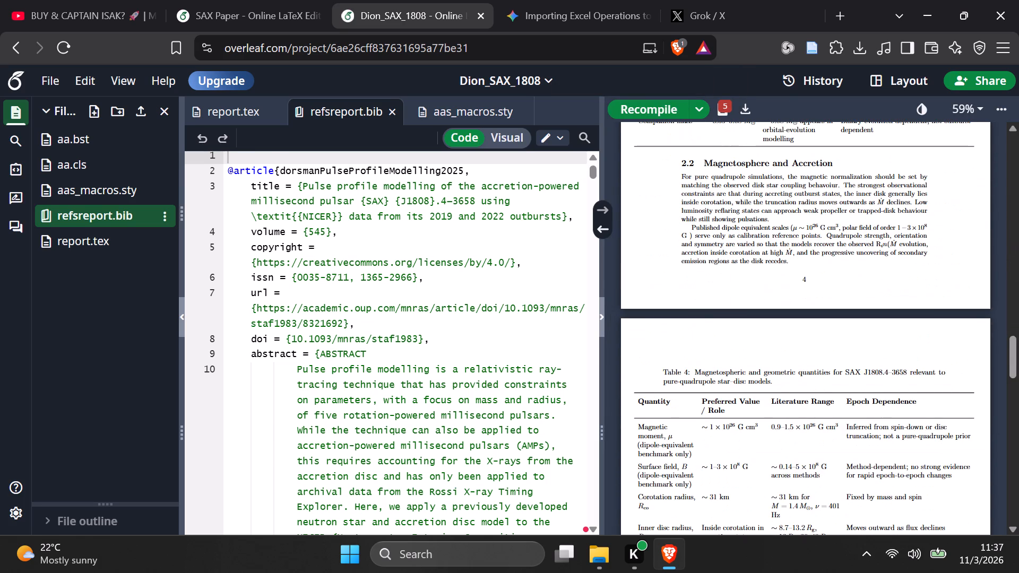
# Open report.tex, hide the file tree and examine the bibliography commands near the end of the source.
pyautogui.click(67, 242)
pyautogui.scroll(-4, 374, 306)
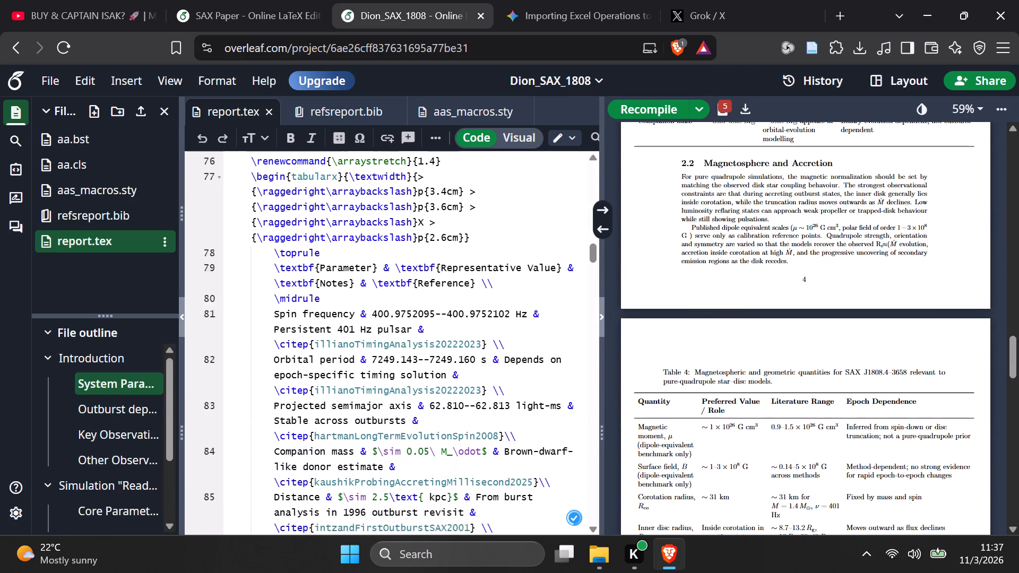
pyautogui.scroll(-5, 375, 310)
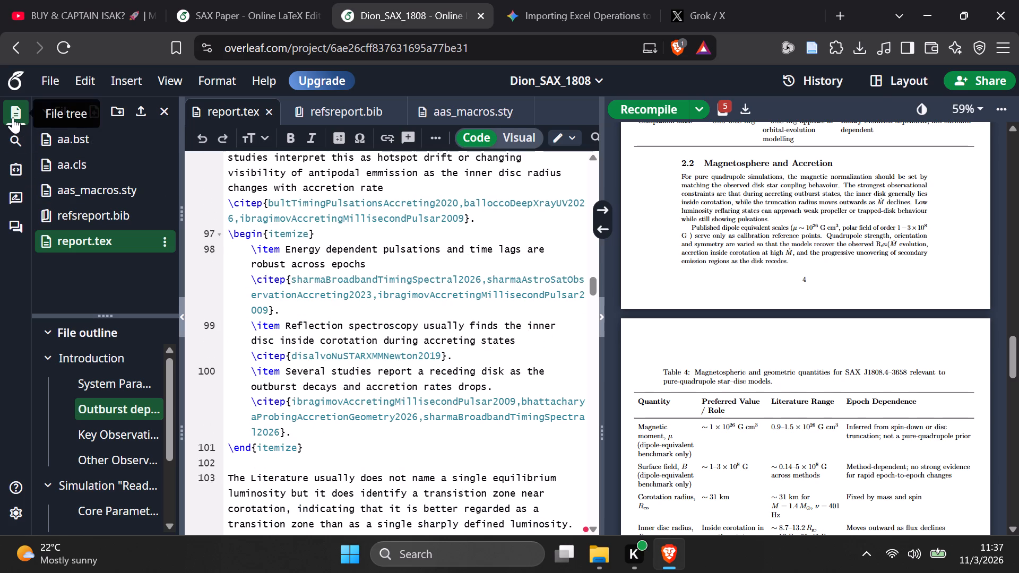
pyautogui.click(13, 117)
pyautogui.moveTo(519, 276); pyautogui.dragTo(519, 283)
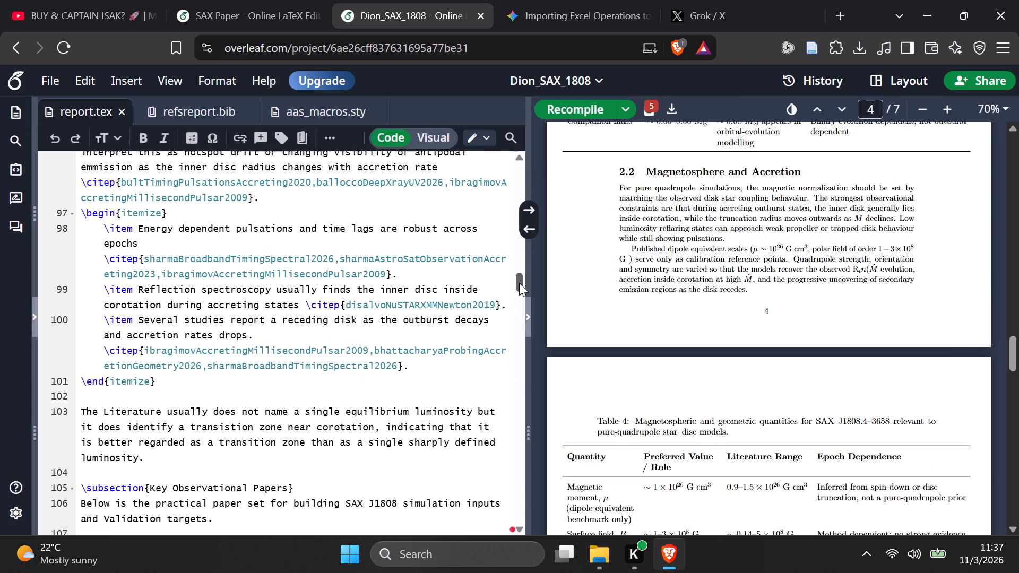
pyautogui.moveTo(519, 283); pyautogui.dragTo(519, 572)
pyautogui.scroll(4, 342, 359)
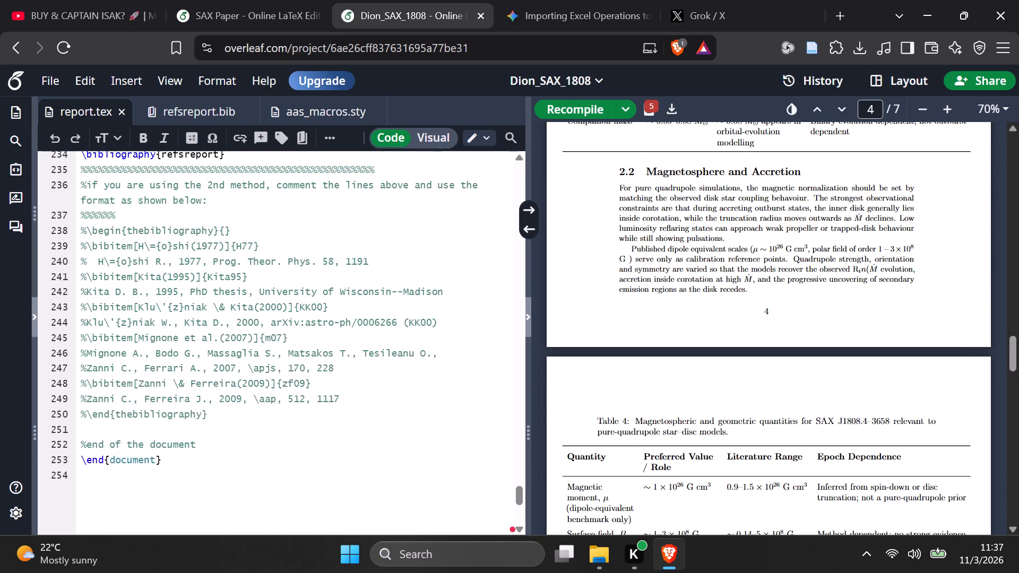
pyautogui.scroll(1, 350, 348)
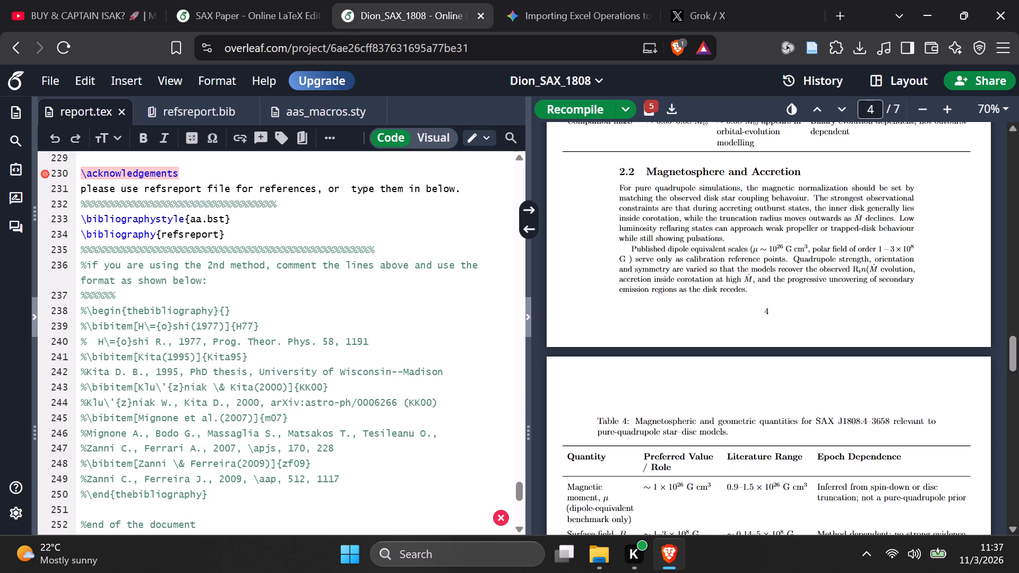
pyautogui.scroll(-1, 141, 477)
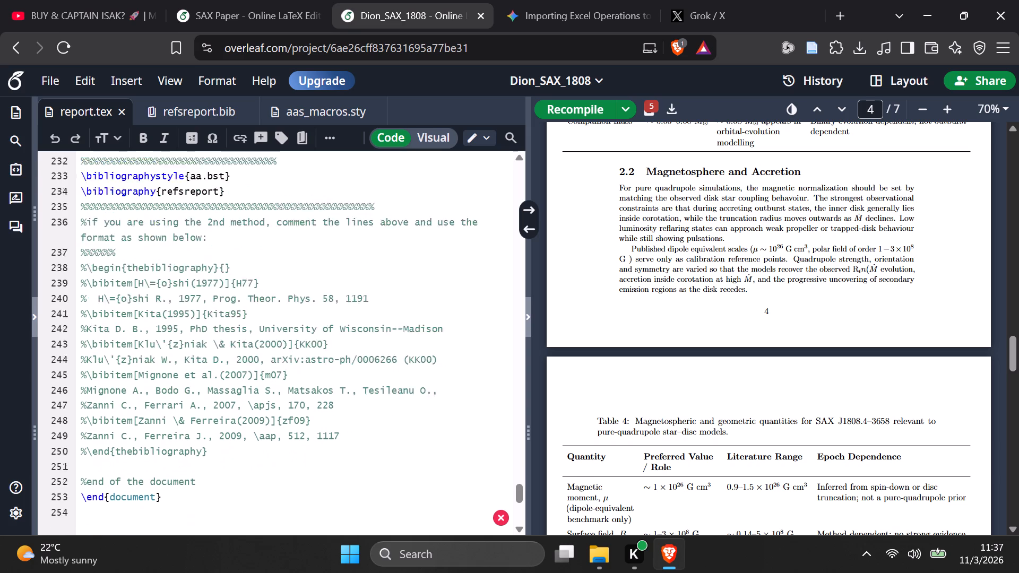
pyautogui.scroll(1, 156, 440)
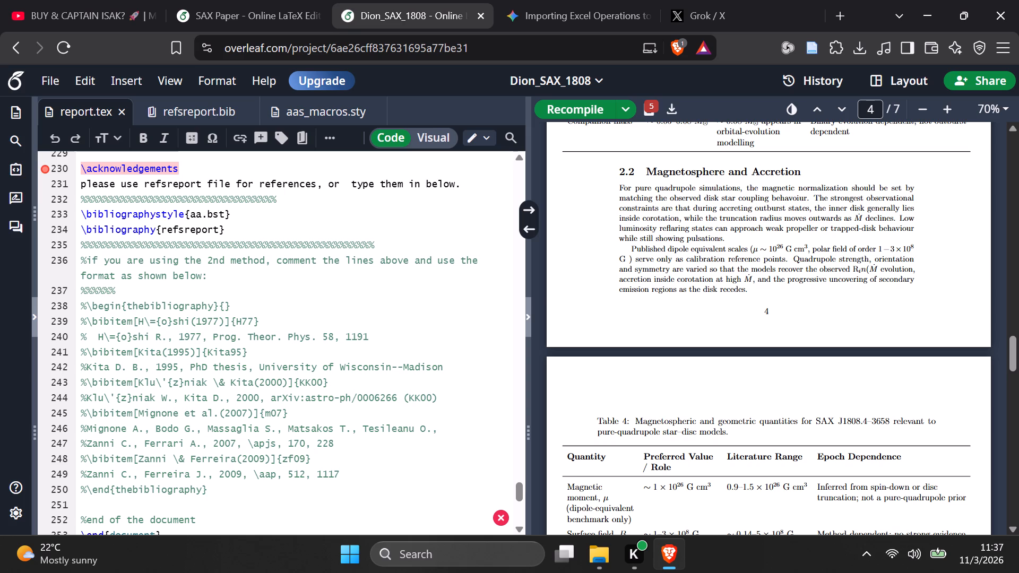
pyautogui.scroll(-3, 634, 277)
pyautogui.scroll(4, 636, 285)
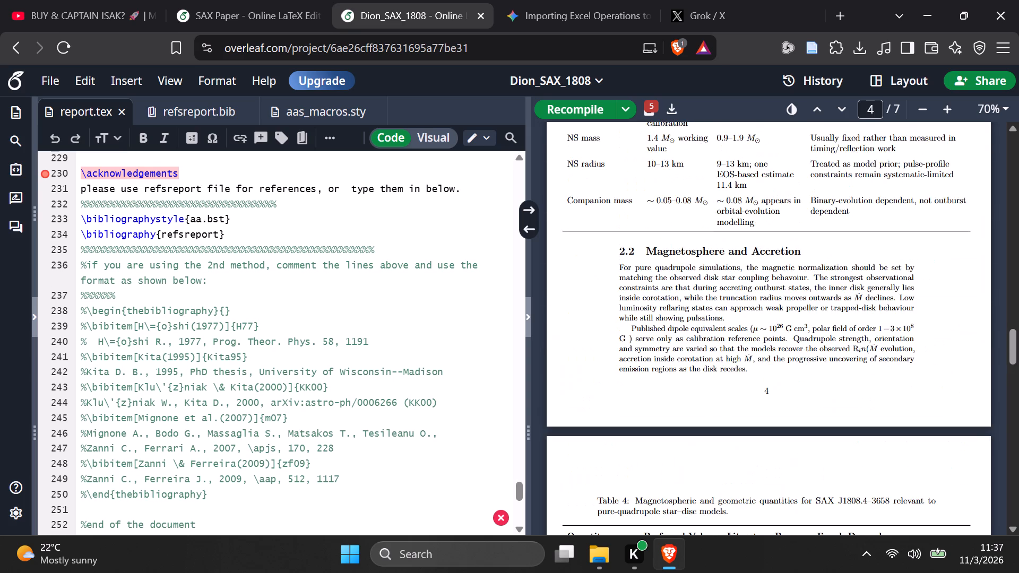
# Review the compiled PDF from the Magnetosphere section through the References list, comparing it with the closing lines of report.tex.
pyautogui.scroll(-5, 640, 301)
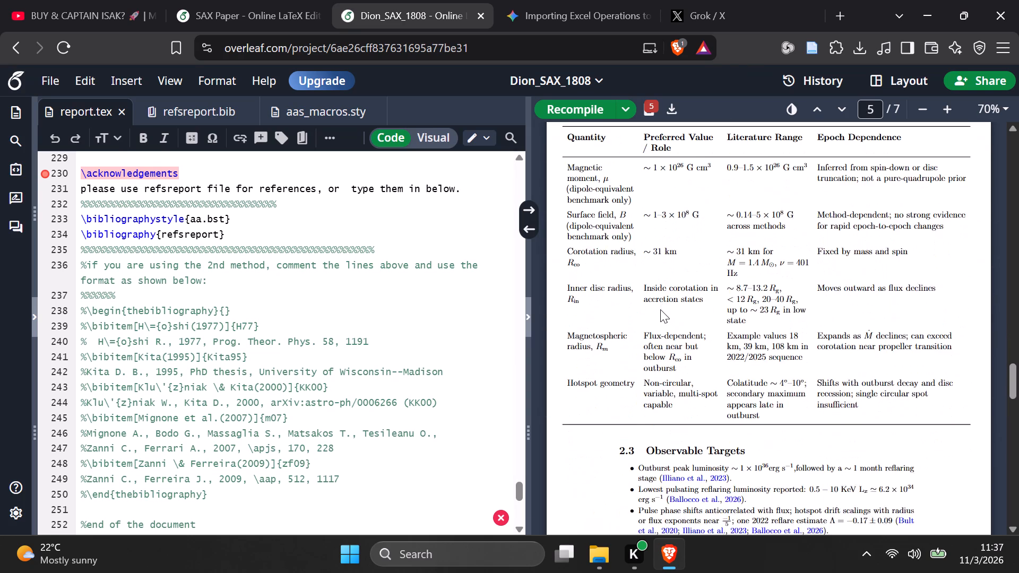
pyautogui.scroll(-7, 660, 309)
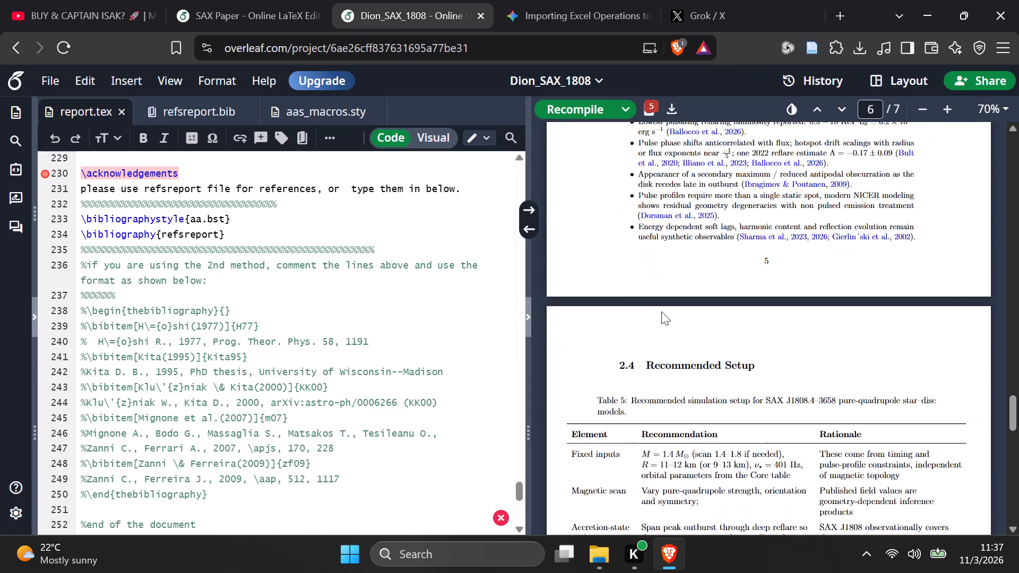
pyautogui.scroll(-1, 664, 317)
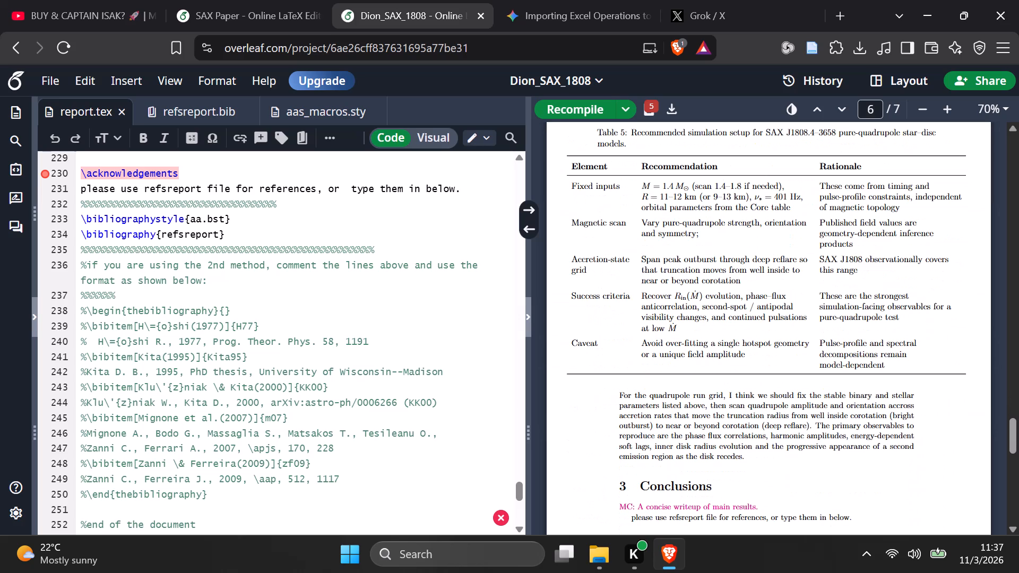
pyautogui.scroll(-2, 679, 352)
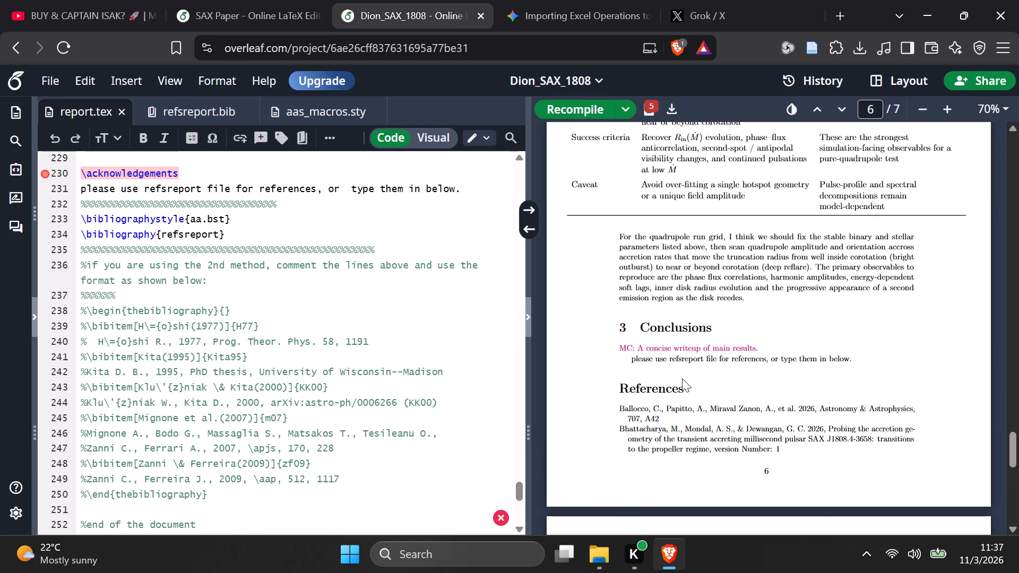
pyautogui.scroll(2, 688, 378)
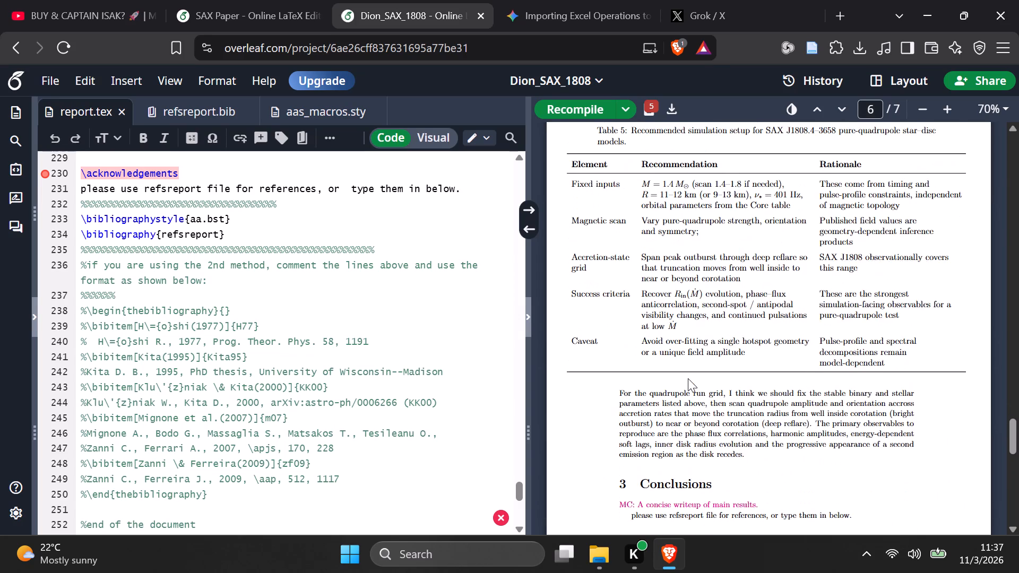
pyautogui.scroll(-12, 688, 378)
pyautogui.scroll(4, 688, 378)
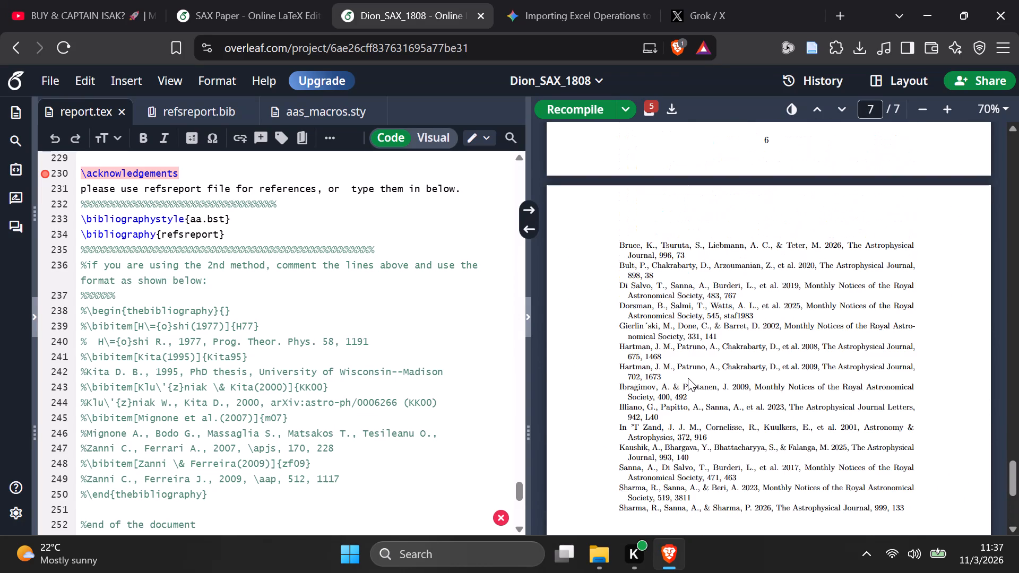
pyautogui.scroll(2, 688, 378)
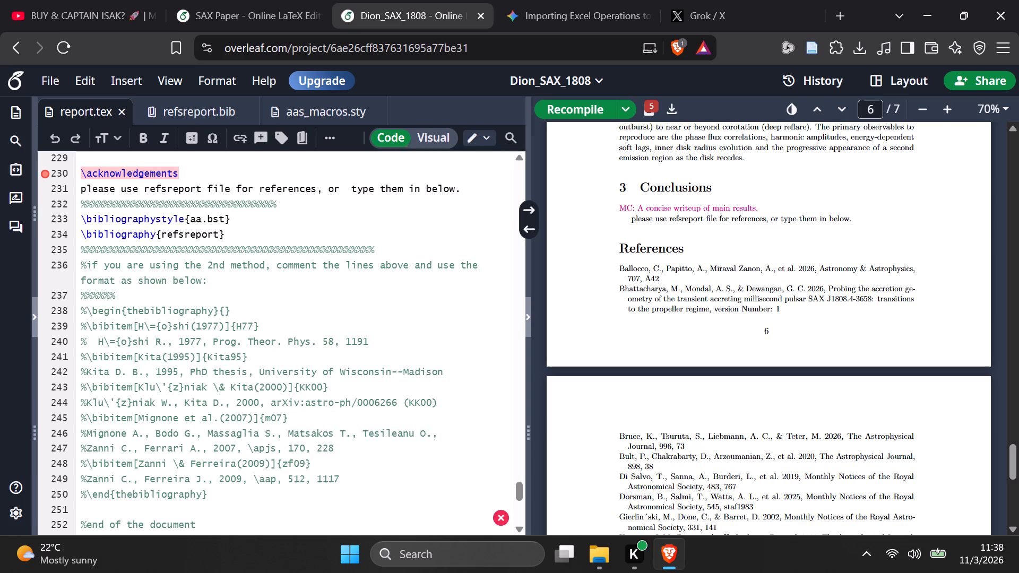
pyautogui.scroll(-1, 275, 398)
pyautogui.scroll(3, 275, 398)
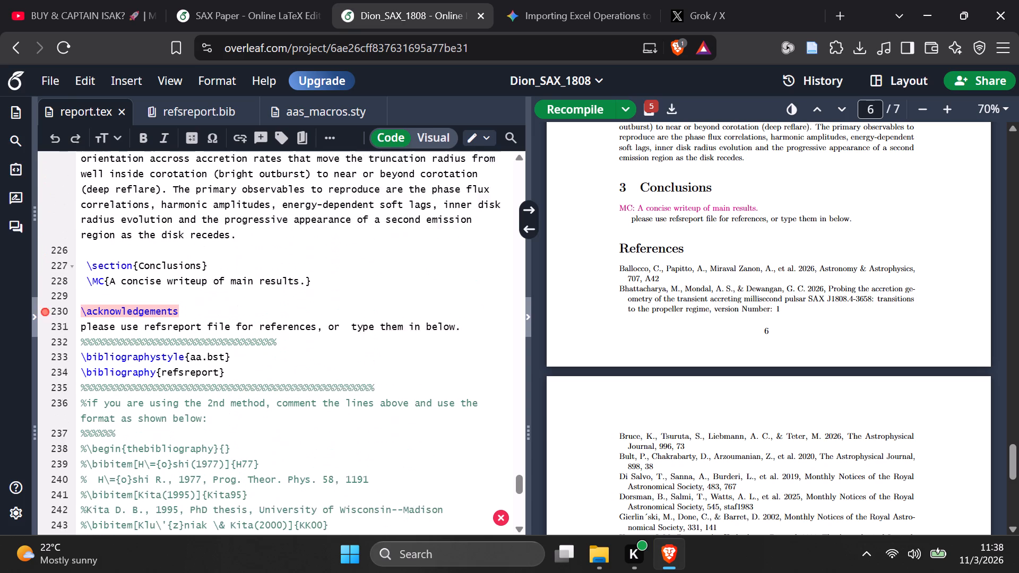
pyautogui.scroll(-3, 737, 357)
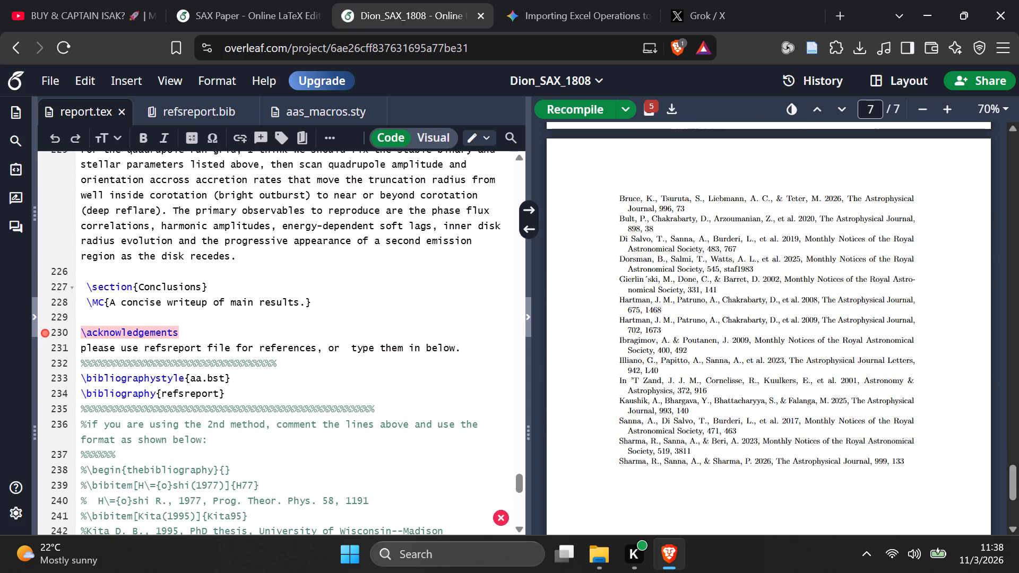
pyautogui.scroll(-1, 327, 340)
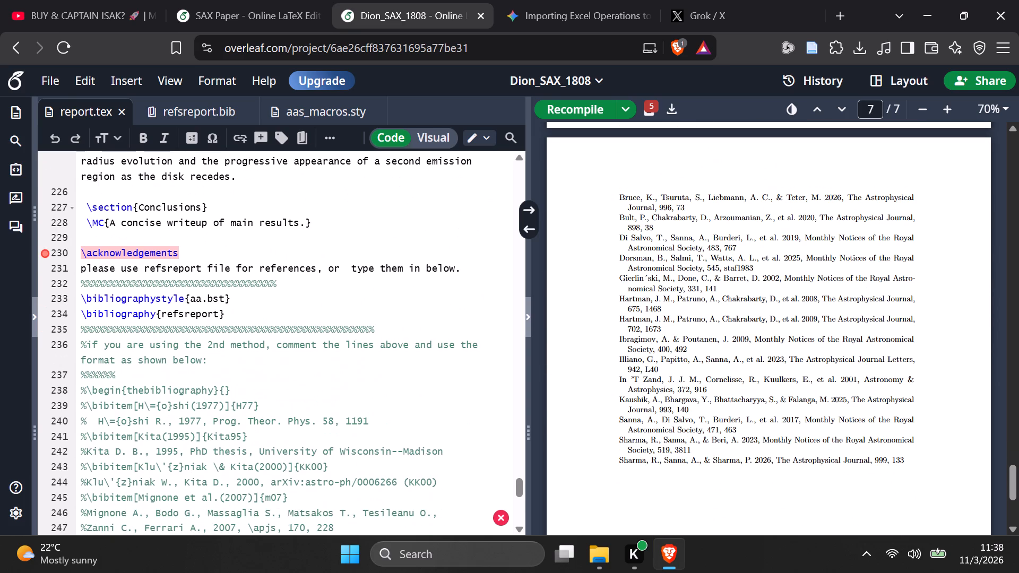
pyautogui.scroll(-2, 327, 340)
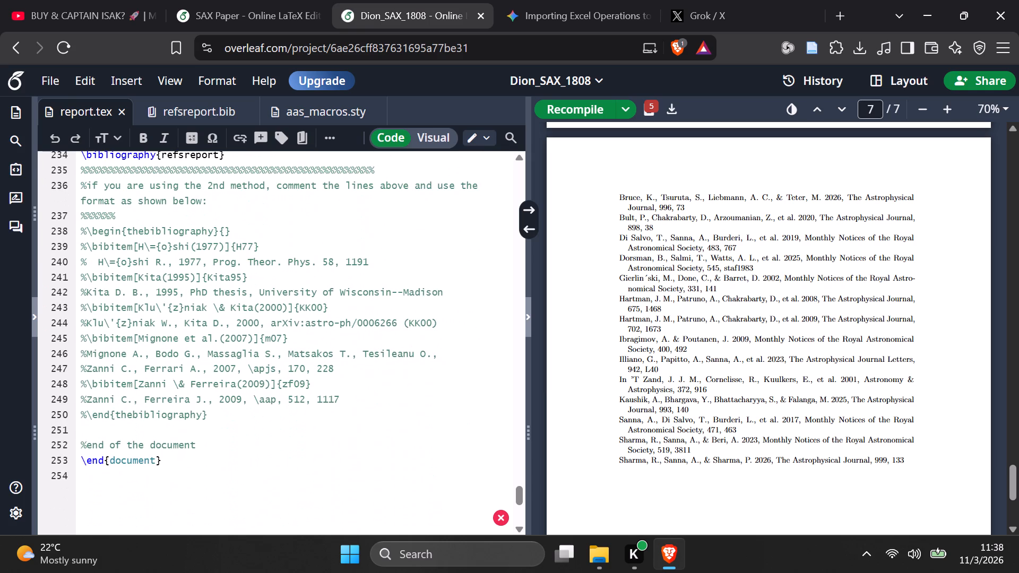
pyautogui.scroll(2, 326, 341)
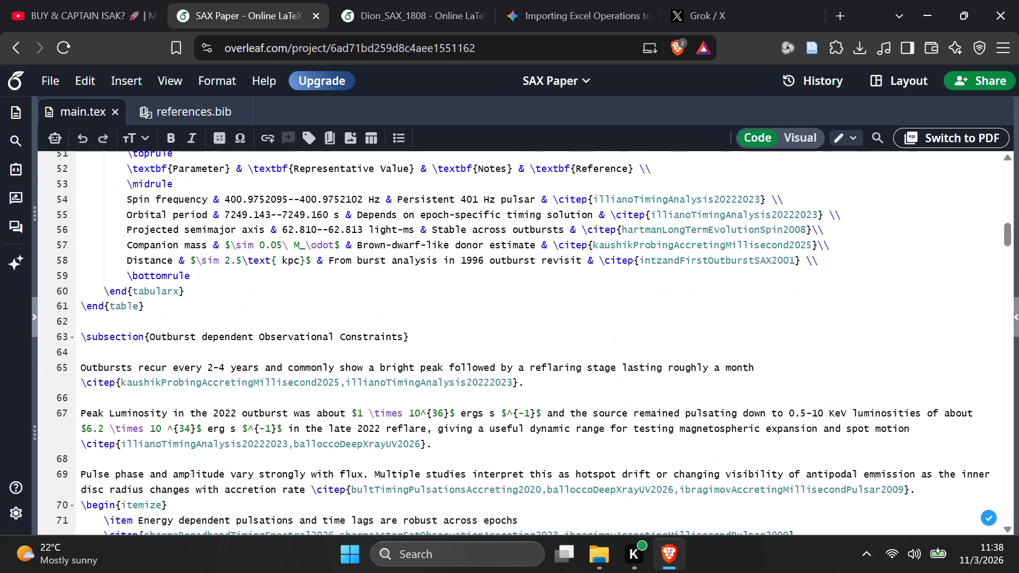
pyautogui.scroll(-12, 643, 225)
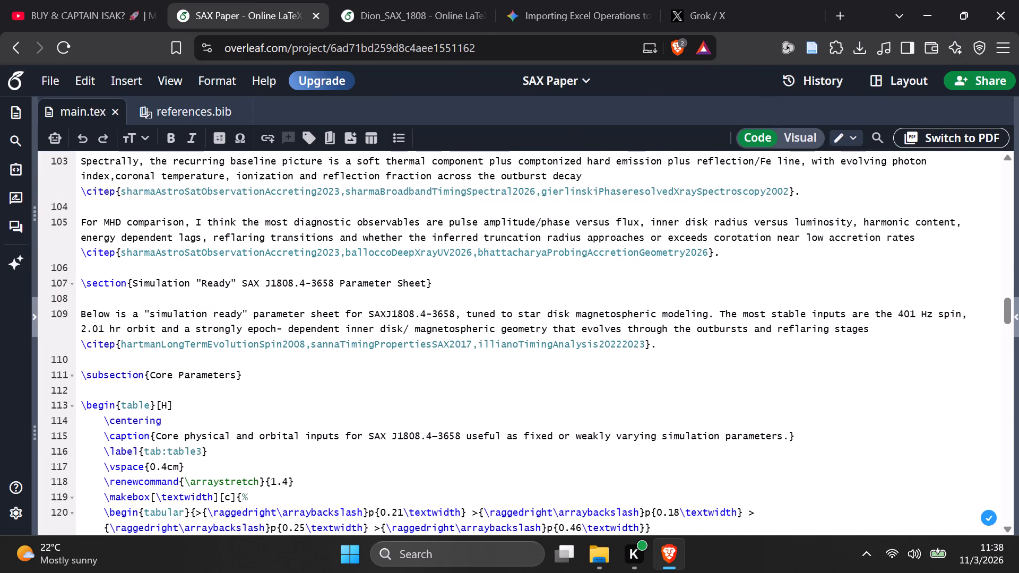
pyautogui.scroll(-20, 566, 383)
pyautogui.scroll(-15, 566, 383)
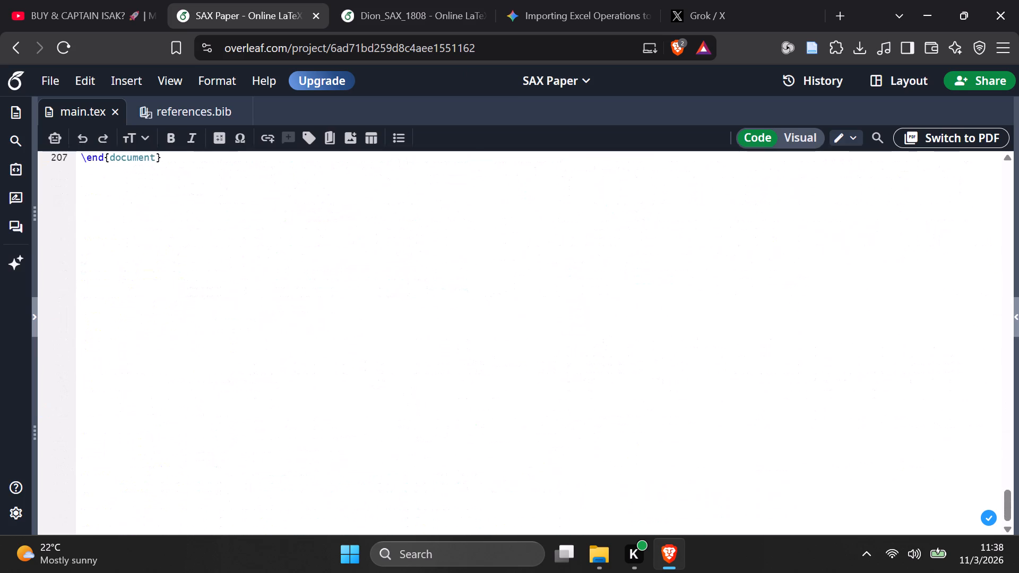
pyautogui.scroll(-1, 335, 375)
pyautogui.scroll(2, 334, 375)
pyautogui.scroll(1, 323, 333)
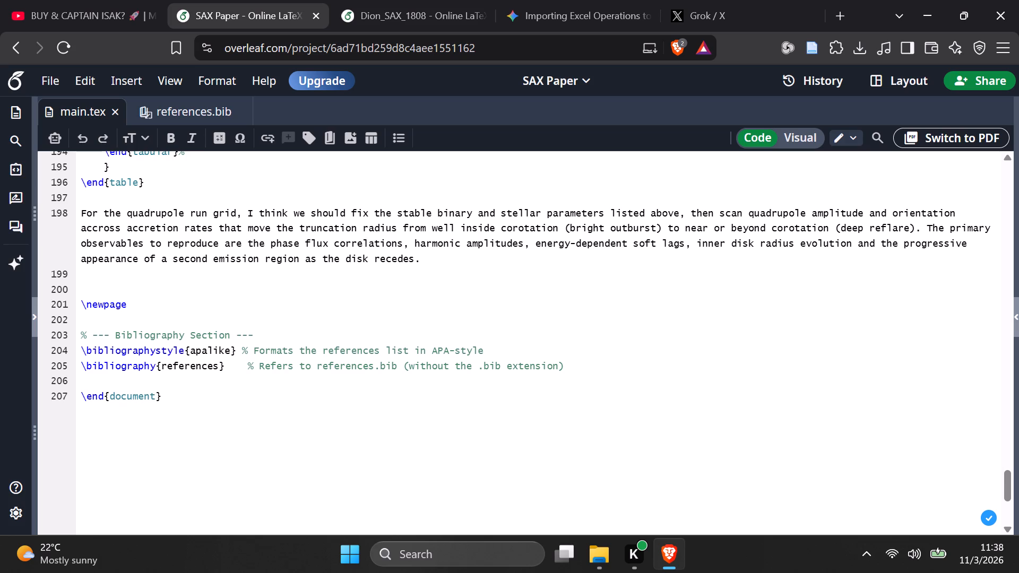
# Examine the article entries in refsreport.bib of the Dion_SAX_1808 project, from the first entry onward.
pyautogui.click(392, 12)
pyautogui.scroll(-1, 371, 430)
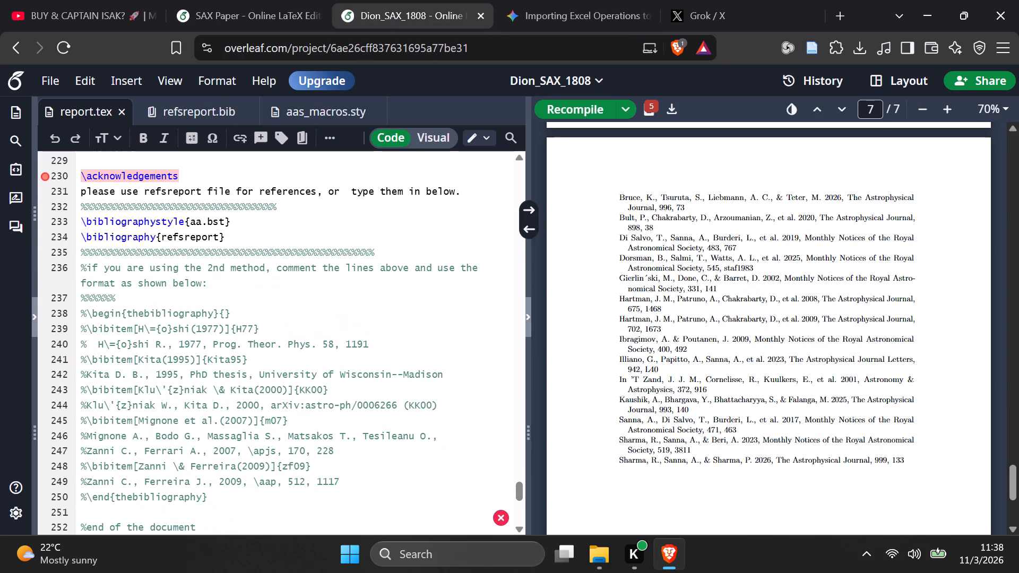
pyautogui.click(198, 116)
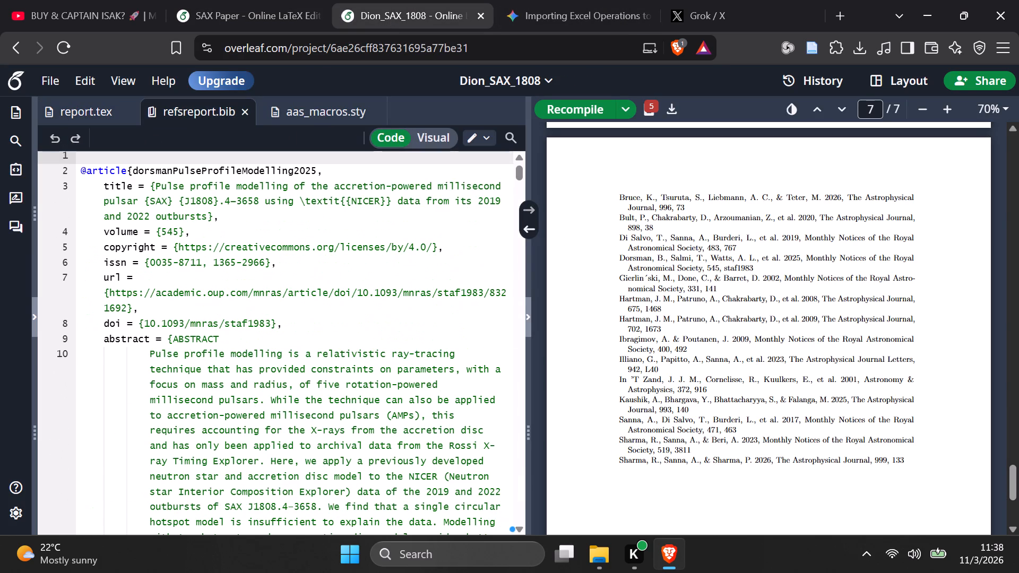
pyautogui.scroll(-6, 258, 320)
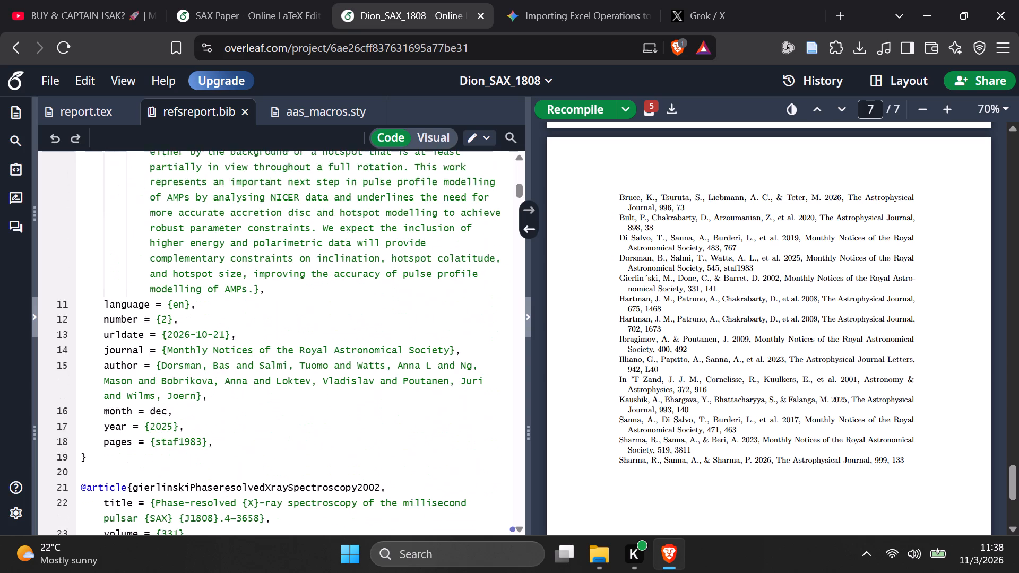
pyautogui.scroll(-12, 257, 320)
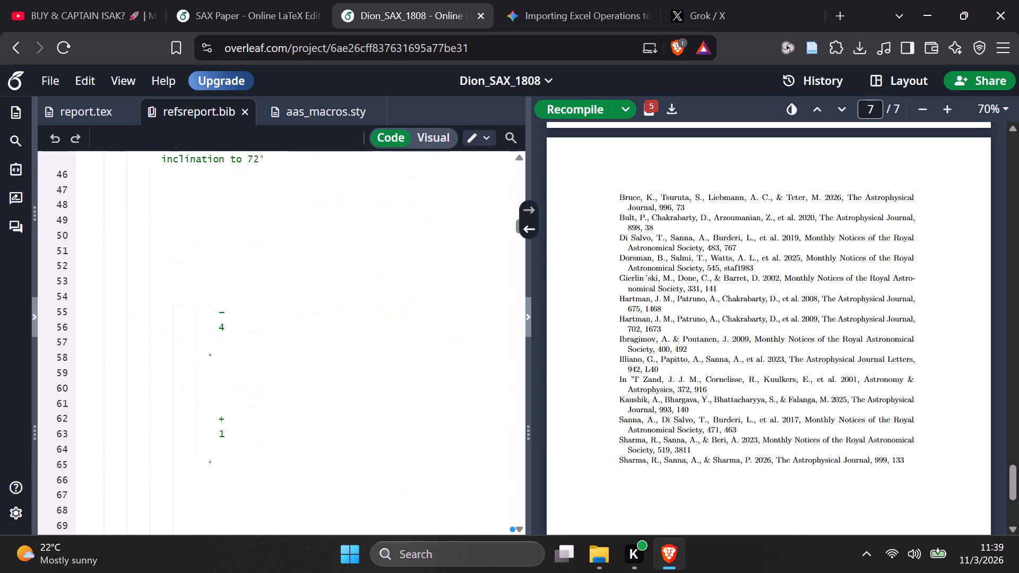
pyautogui.scroll(-9, 257, 320)
pyautogui.scroll(3, 257, 320)
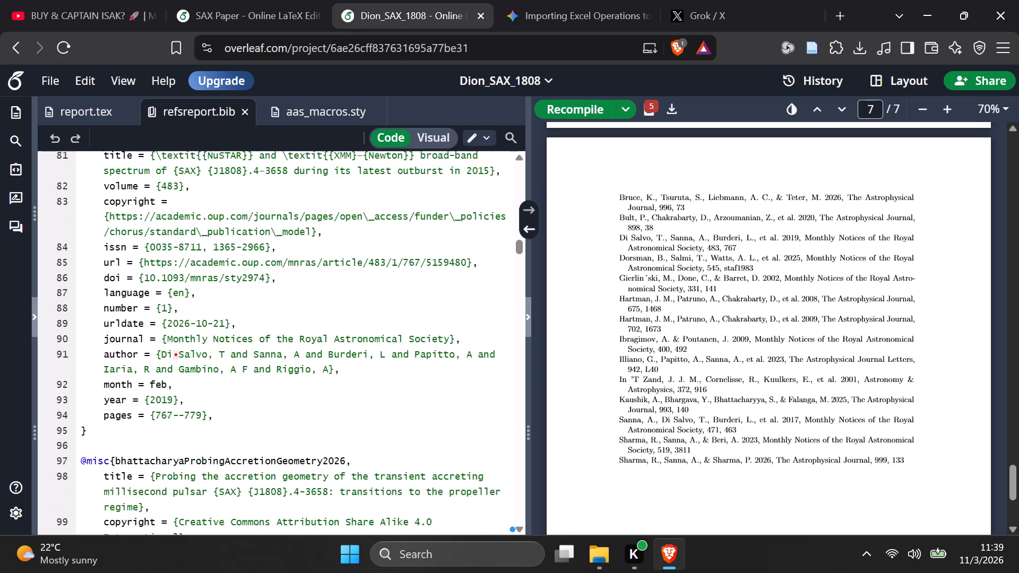
pyautogui.scroll(-1, 257, 320)
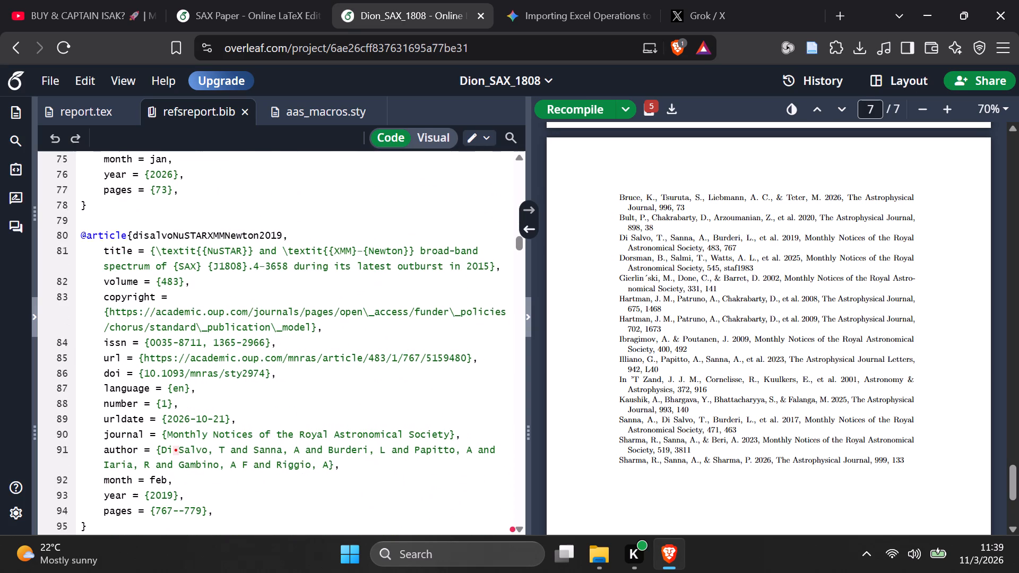
pyautogui.scroll(-17, 256, 320)
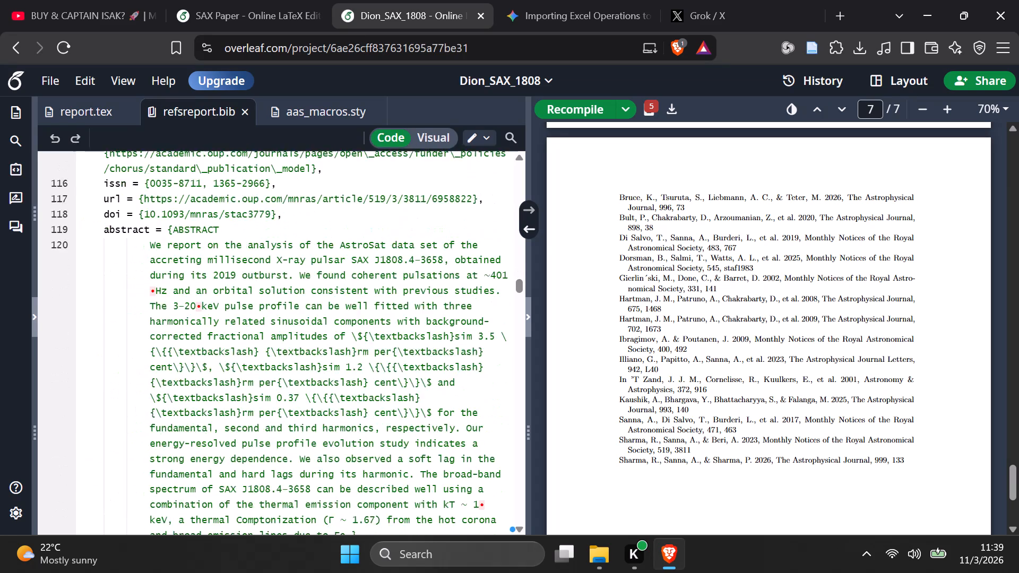
pyautogui.scroll(-16, 256, 319)
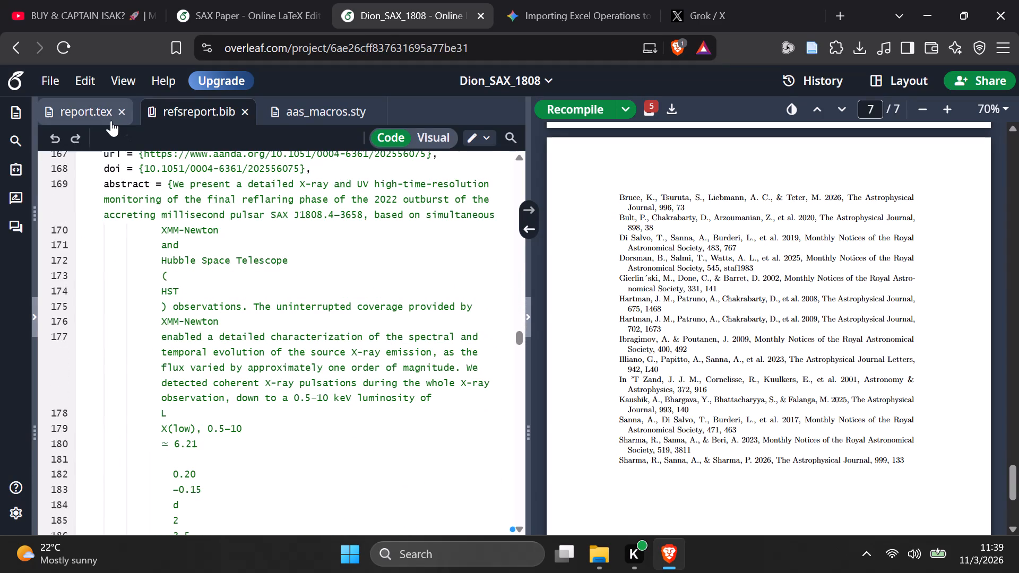
# Insert an empty line directly after the \acknowledgements command in report.tex.
pyautogui.click(101, 115)
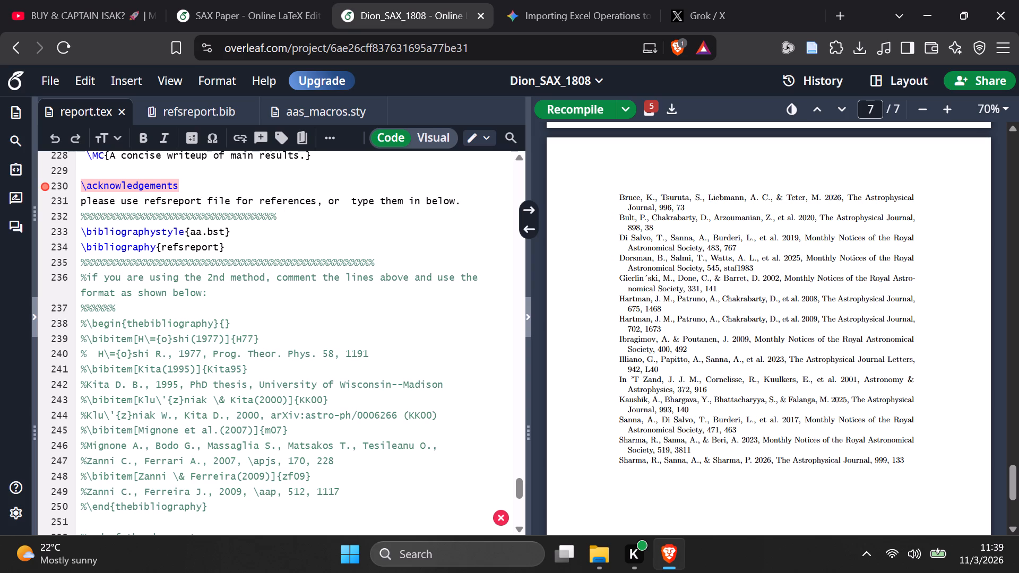
pyautogui.scroll(1, 203, 307)
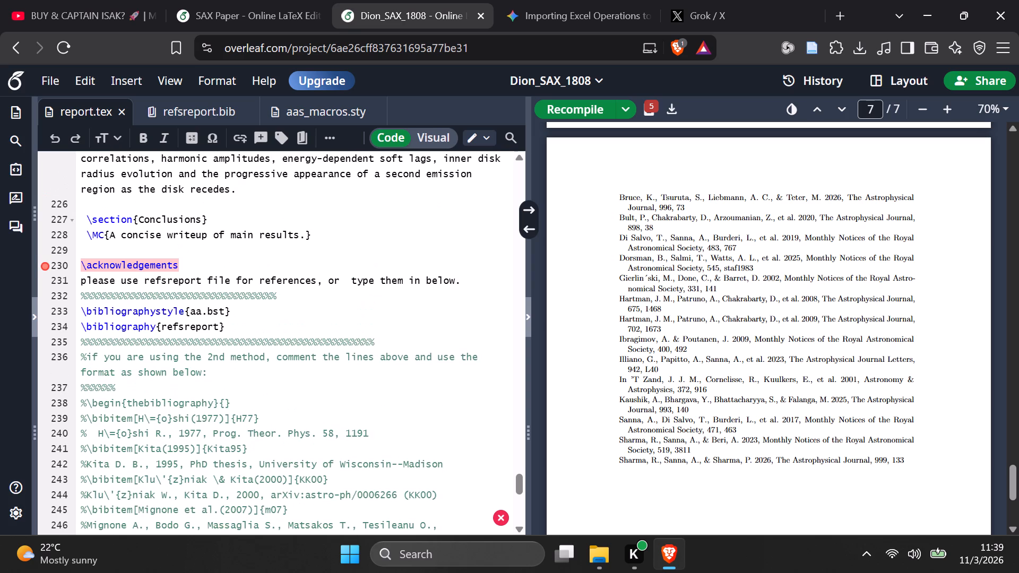
pyautogui.click(181, 265)
pyautogui.press('Return')
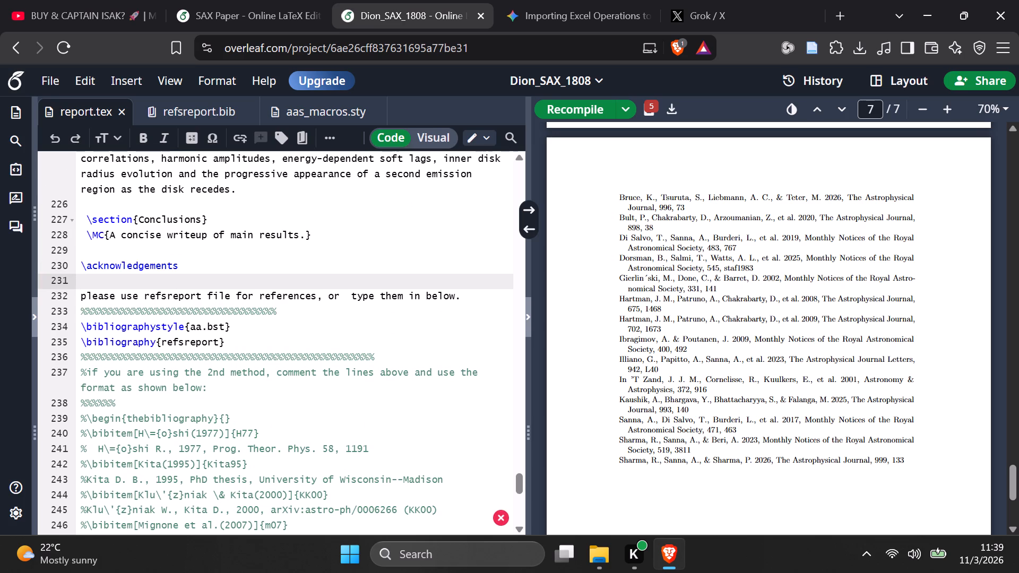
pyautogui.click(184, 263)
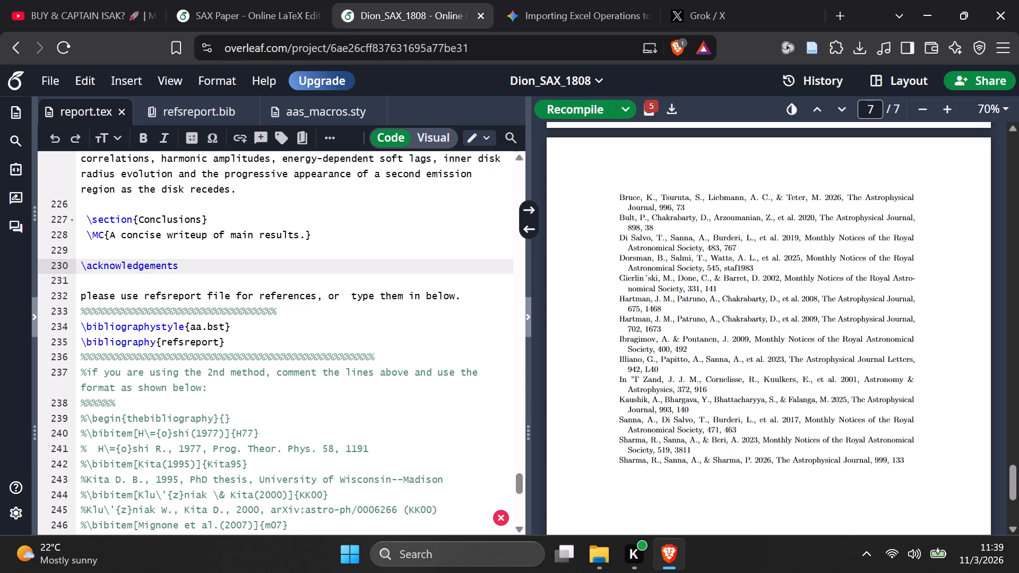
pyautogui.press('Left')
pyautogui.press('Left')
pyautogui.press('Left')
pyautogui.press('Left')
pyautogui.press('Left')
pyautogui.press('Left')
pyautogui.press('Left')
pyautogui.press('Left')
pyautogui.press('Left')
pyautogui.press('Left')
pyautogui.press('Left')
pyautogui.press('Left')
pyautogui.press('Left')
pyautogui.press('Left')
# Review the compiled PDF from the References back to the title page, then its citations and tables through Table 2.
pyautogui.scroll(1, 749, 343)
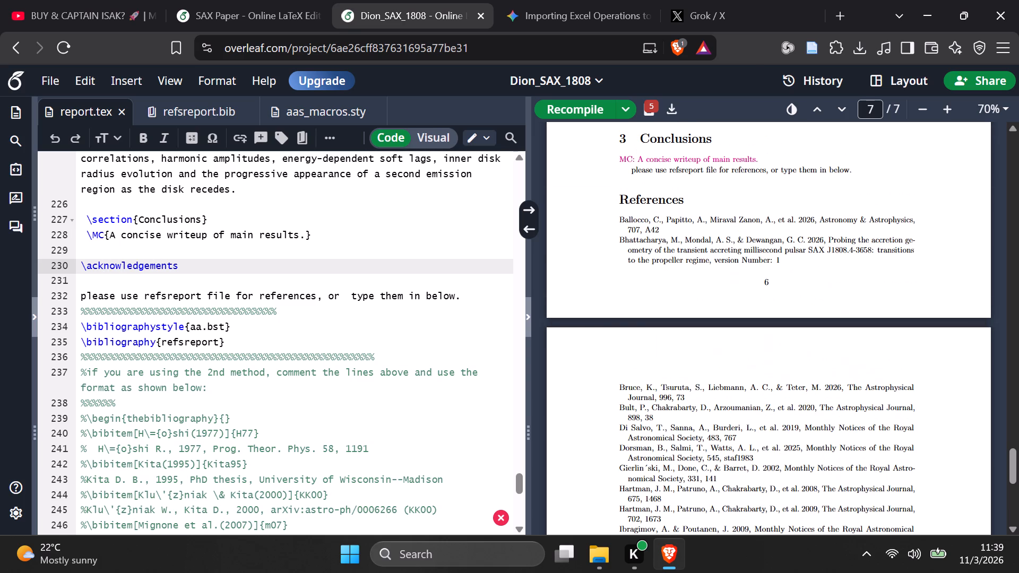
pyautogui.scroll(1, 749, 343)
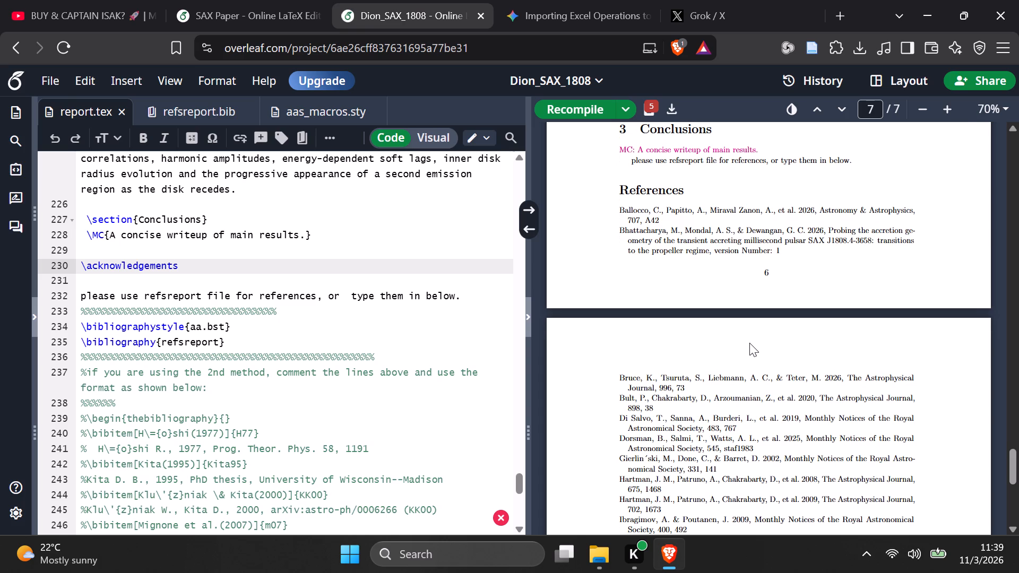
pyautogui.scroll(6, 749, 343)
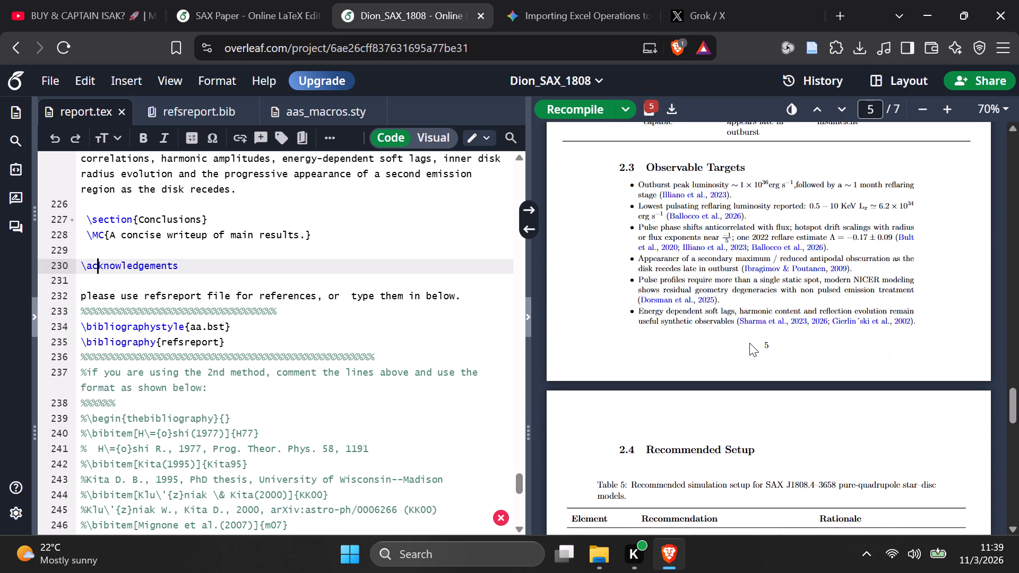
pyautogui.scroll(15, 749, 343)
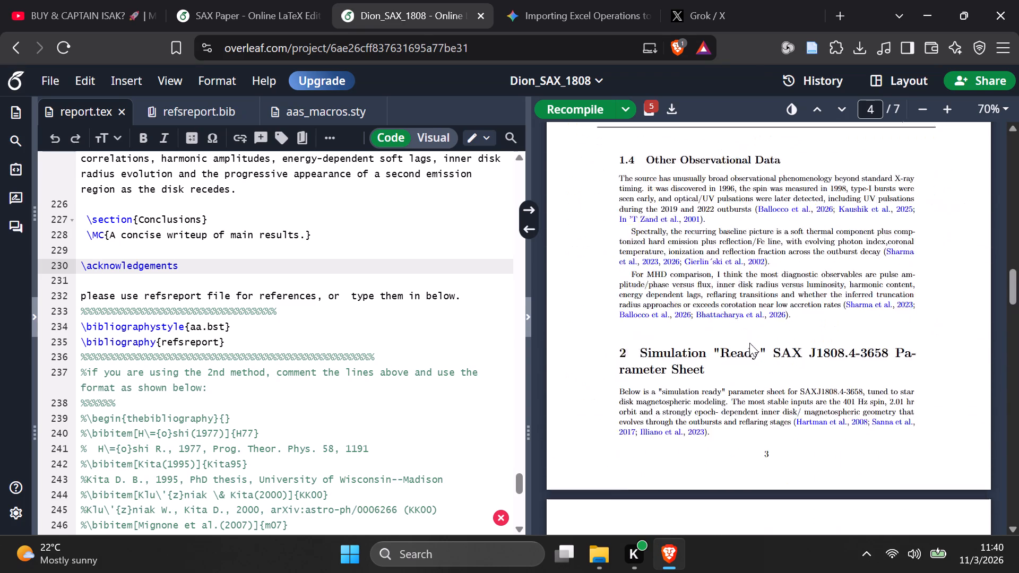
pyautogui.scroll(6, 749, 343)
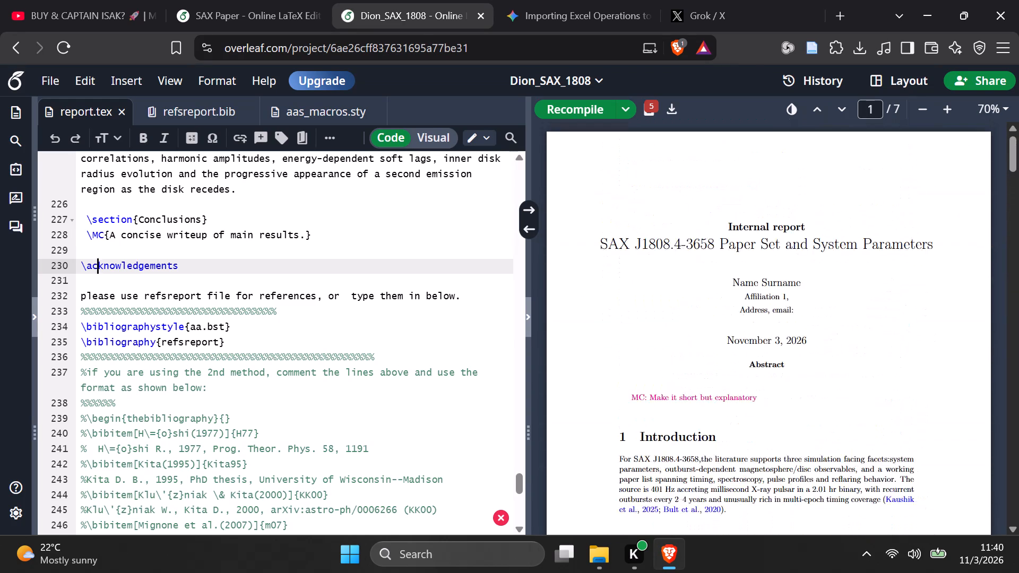
pyautogui.scroll(-4, 761, 401)
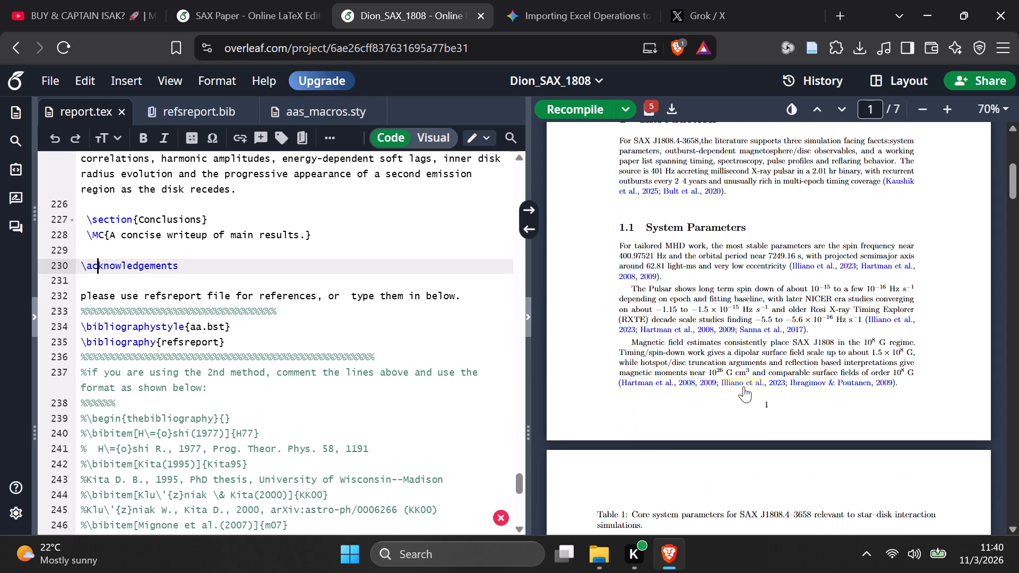
pyautogui.scroll(-5, 744, 386)
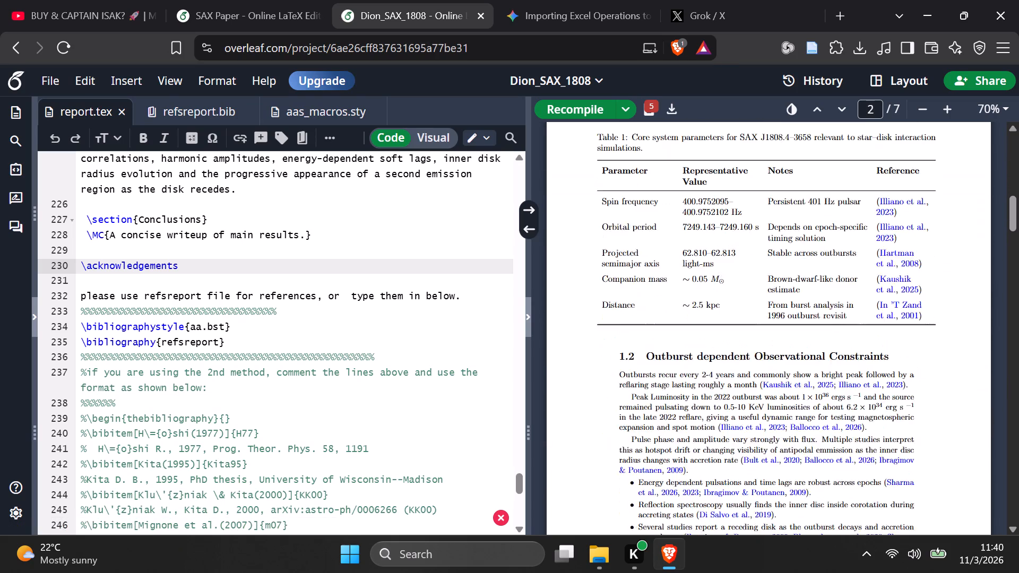
pyautogui.scroll(-3, 744, 386)
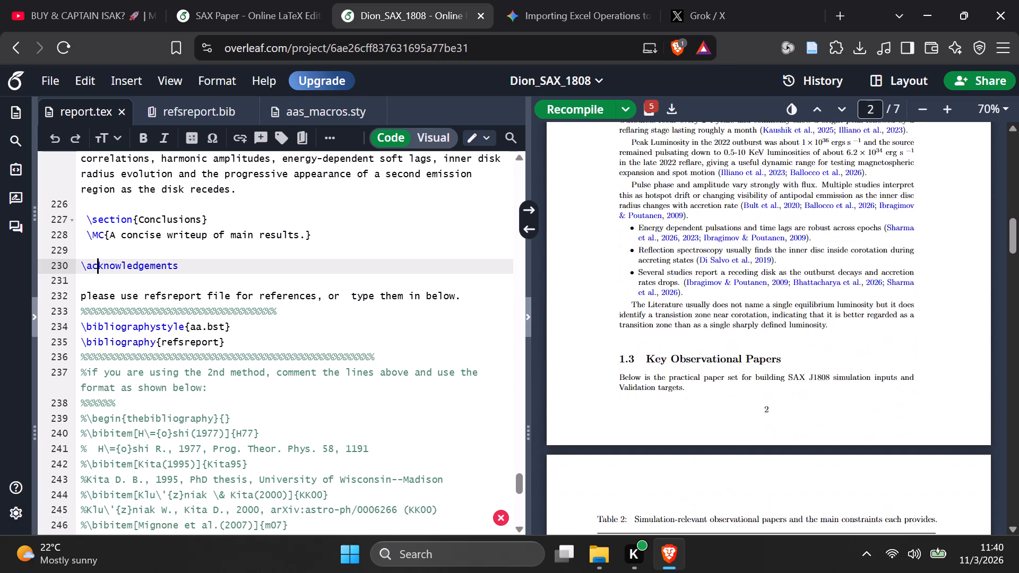
pyautogui.scroll(-2, 744, 386)
pyautogui.scroll(2, 744, 386)
pyautogui.scroll(-2, 744, 386)
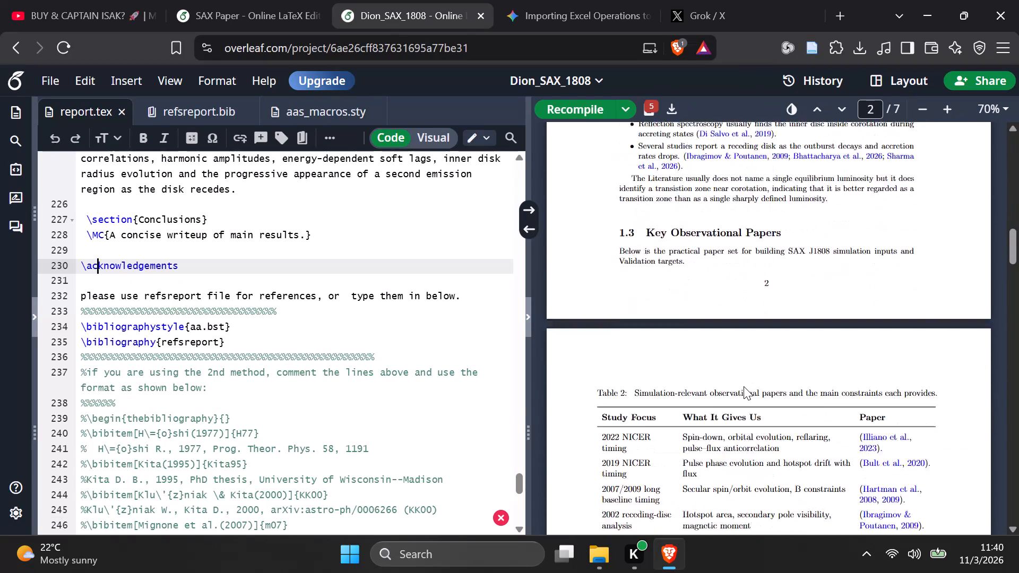
pyautogui.scroll(-4, 422, 438)
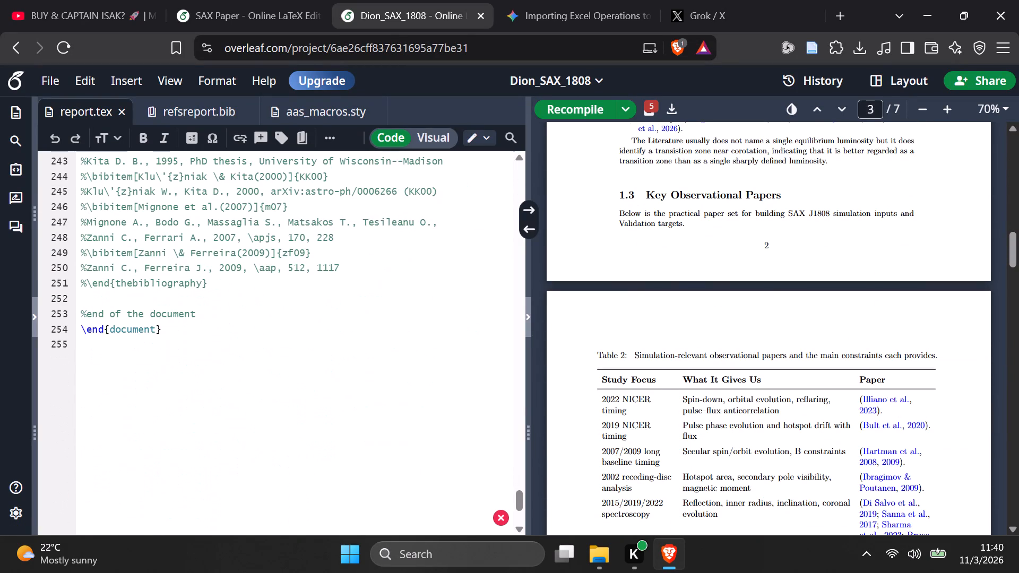
pyautogui.click(243, 352)
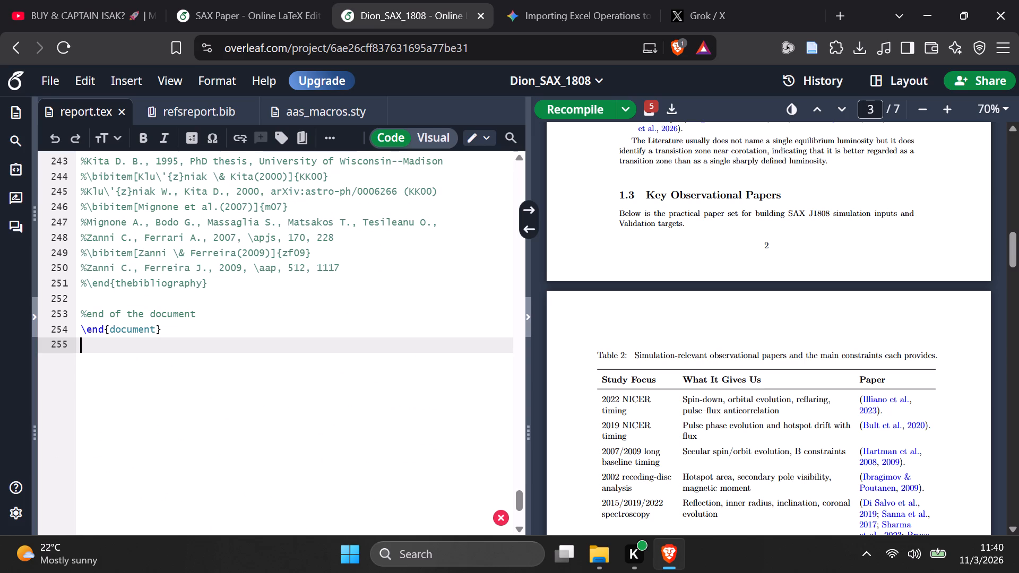
# Review the end of report.tex, and the compiled PDF from Table 2 through the Conclusions to the References.
pyautogui.scroll(1, 273, 306)
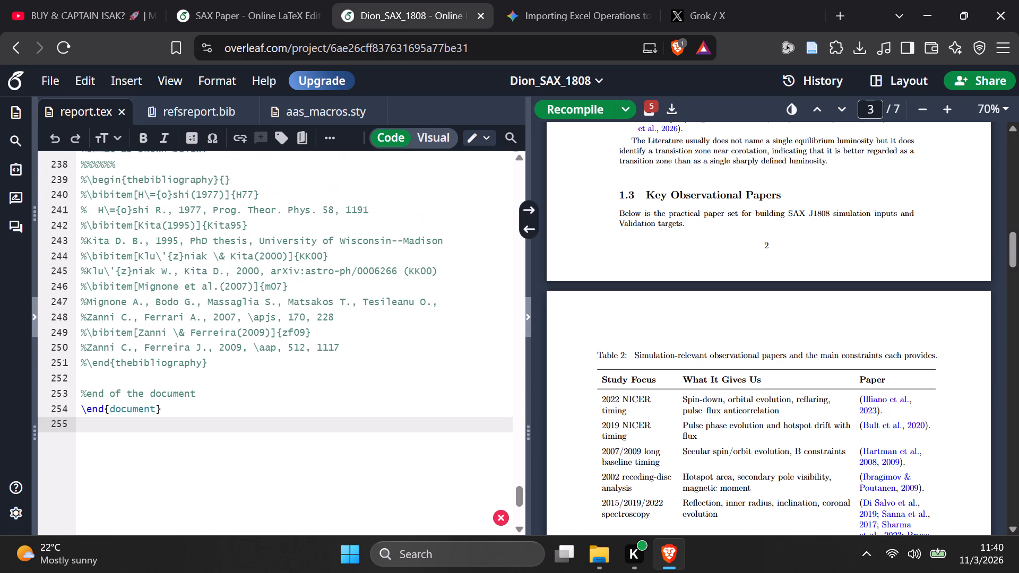
pyautogui.scroll(1, 273, 306)
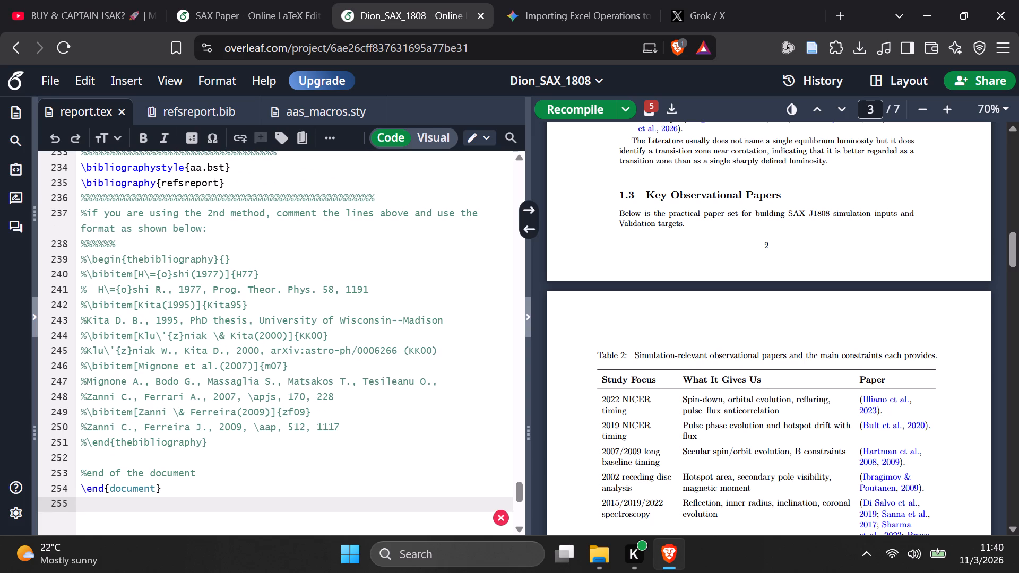
pyautogui.scroll(2, 435, 342)
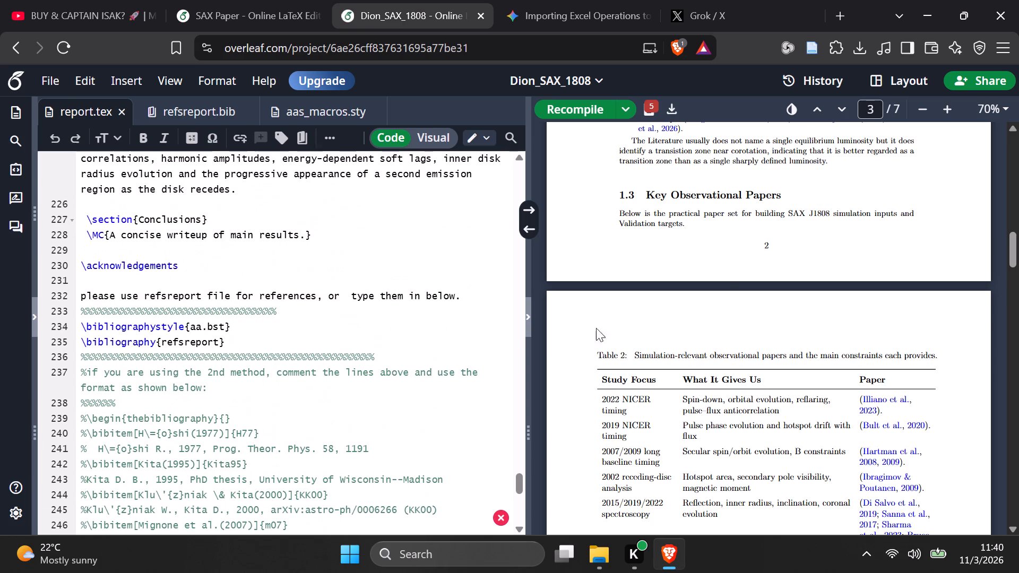
pyautogui.scroll(1, 724, 274)
pyautogui.scroll(-2, 725, 274)
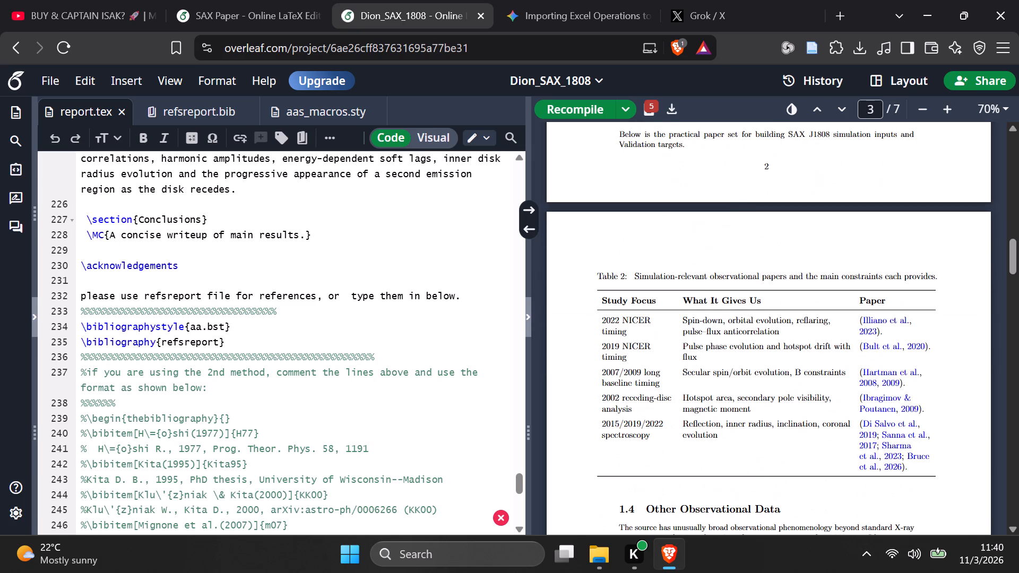
pyautogui.scroll(-2, 740, 291)
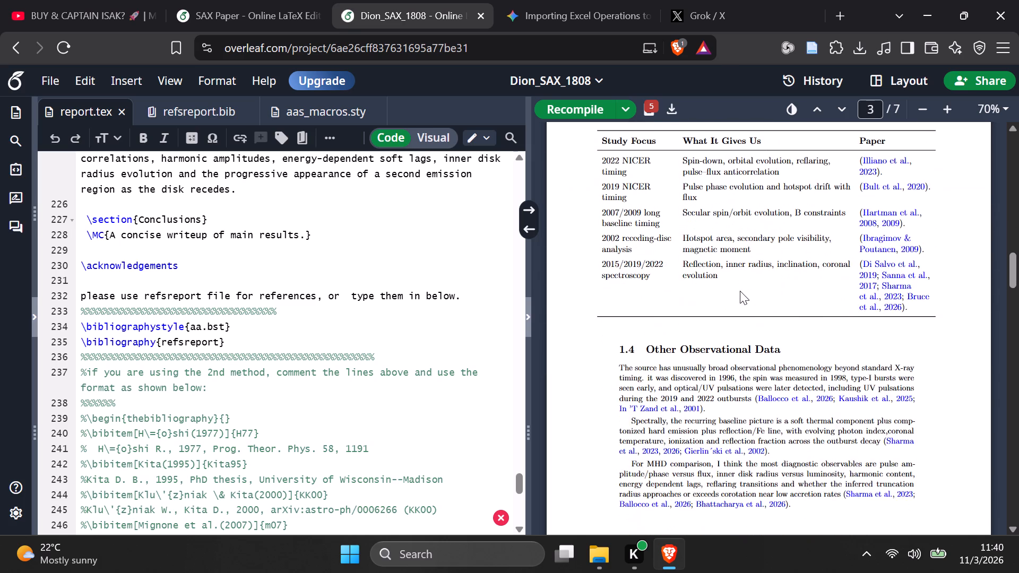
pyautogui.scroll(-6, 740, 291)
pyautogui.scroll(2, 740, 291)
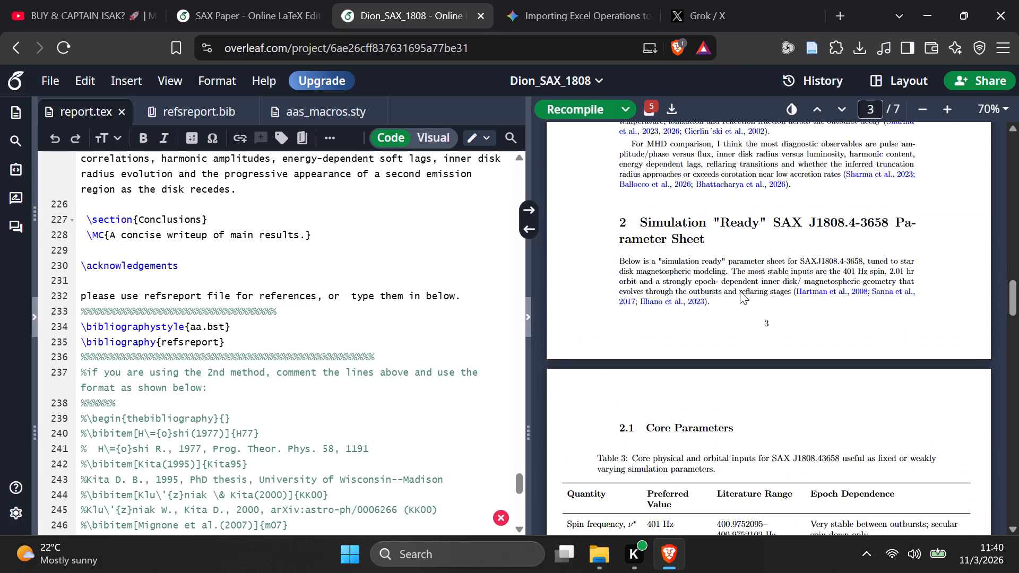
pyautogui.scroll(-10, 740, 291)
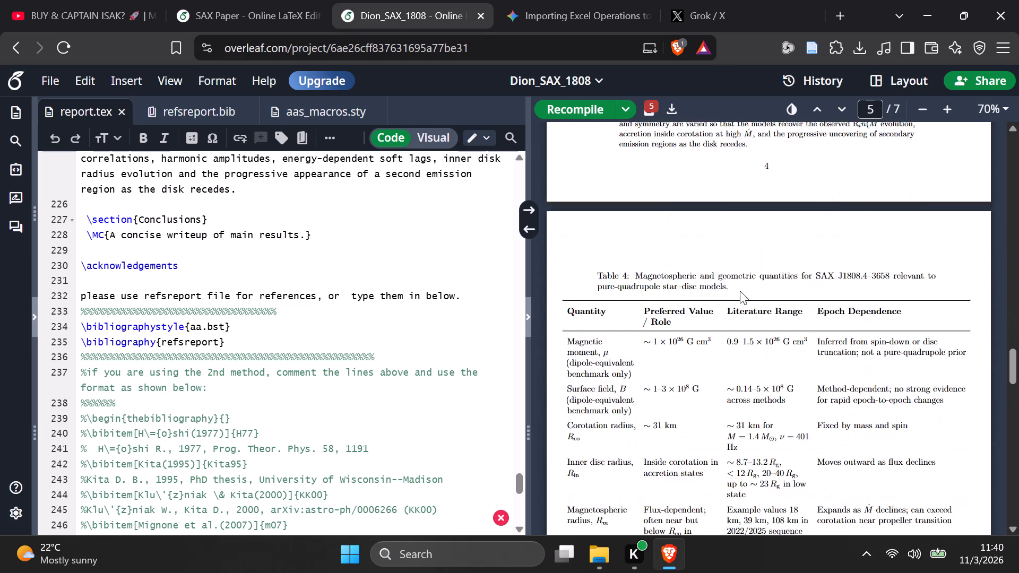
pyautogui.scroll(5, 740, 291)
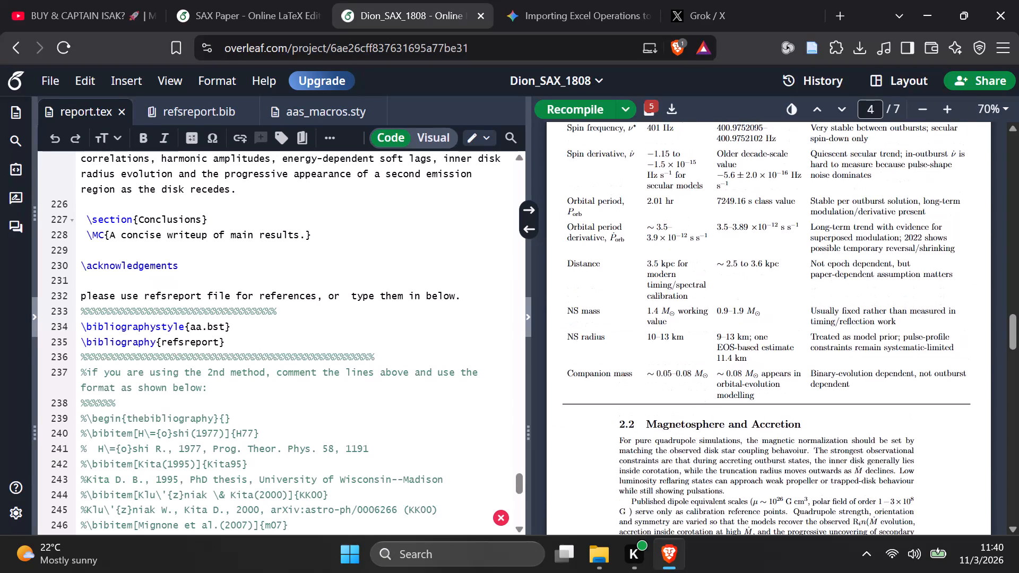
pyautogui.scroll(1, 740, 291)
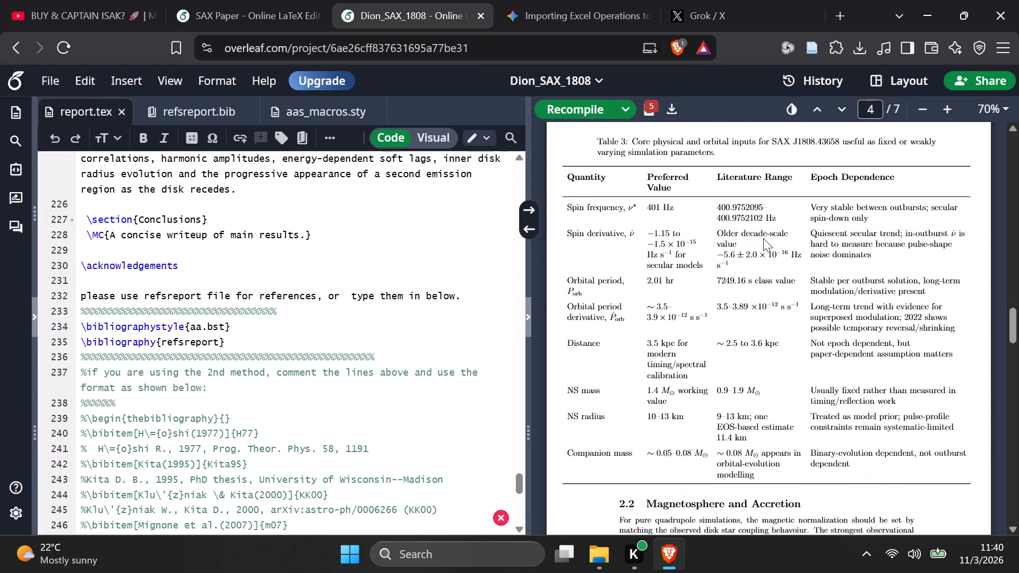
pyautogui.scroll(-1, 778, 255)
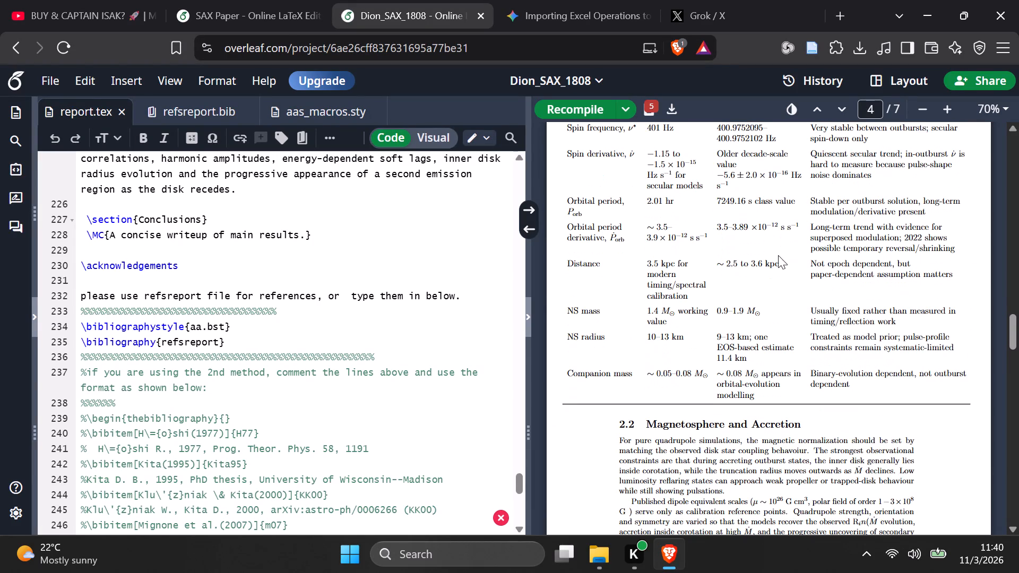
pyautogui.scroll(-7, 778, 256)
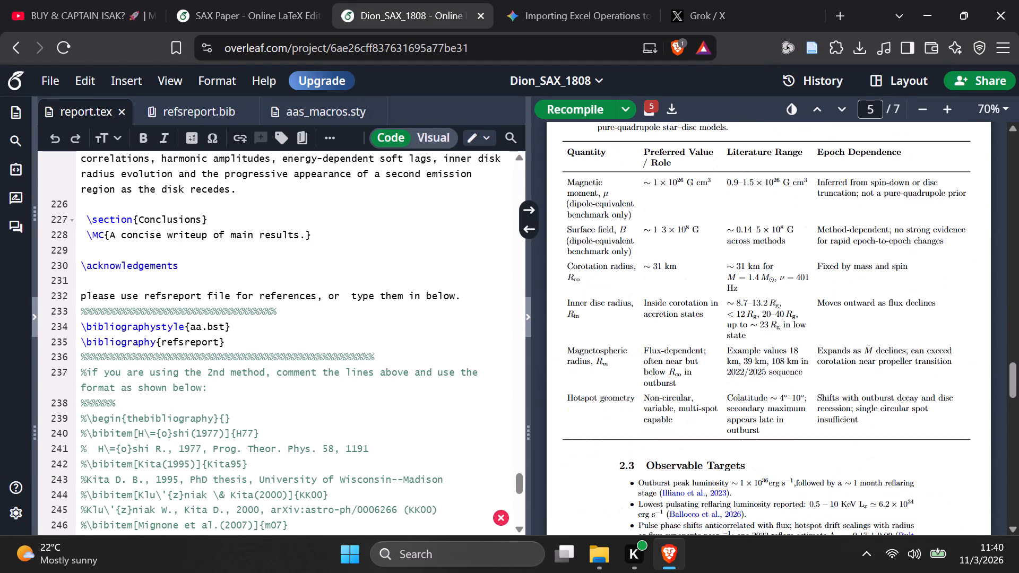
pyautogui.scroll(-5, 718, 281)
pyautogui.scroll(-4, 643, 381)
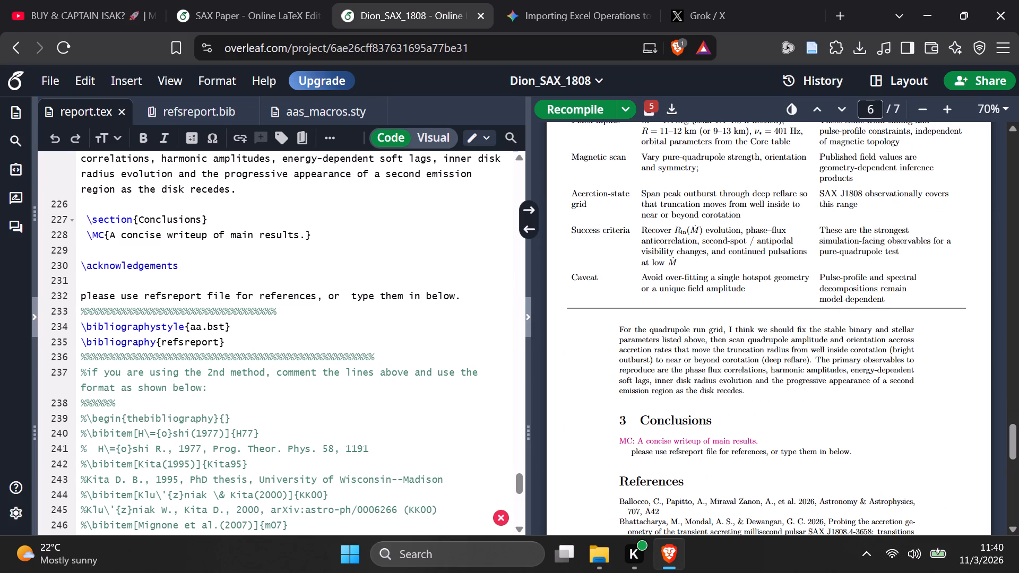
pyautogui.scroll(-4, 695, 410)
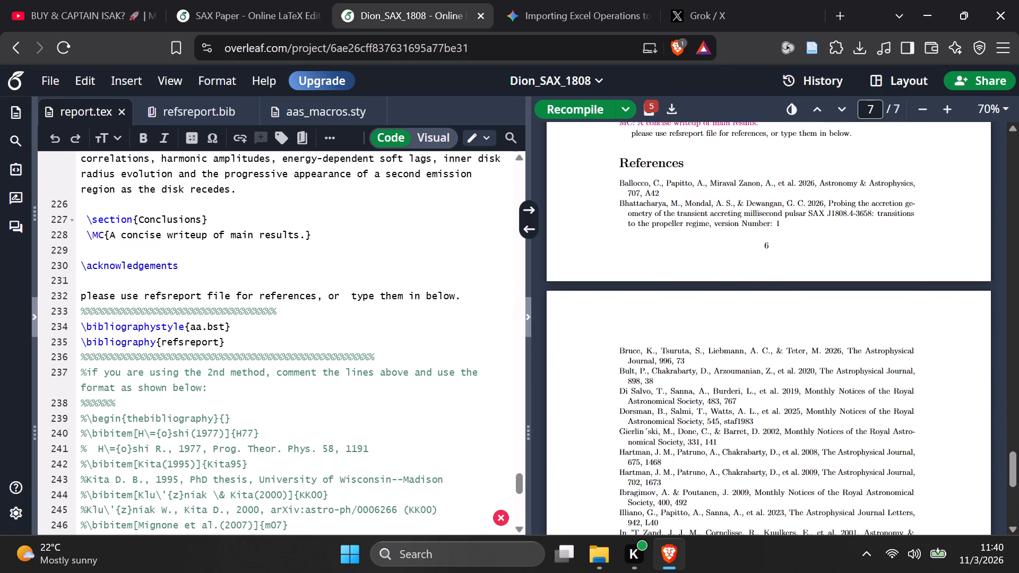
pyautogui.scroll(-1, 697, 409)
# Insert a \newpage command below \acknowledgements, directly before the "please use refsreport file" line in report.tex, and recompile.
pyautogui.scroll(-1, 226, 394)
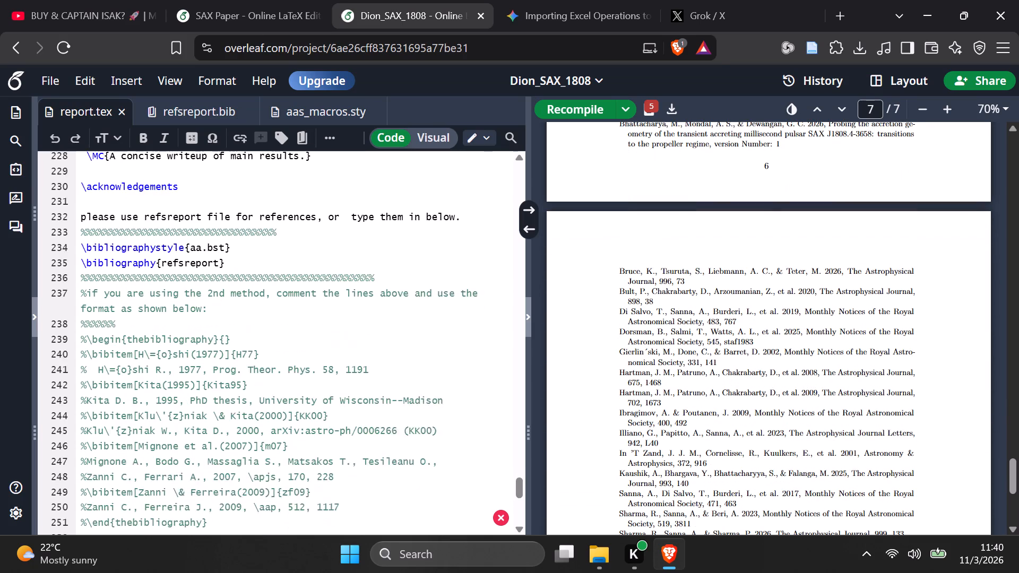
pyautogui.scroll(3, 250, 401)
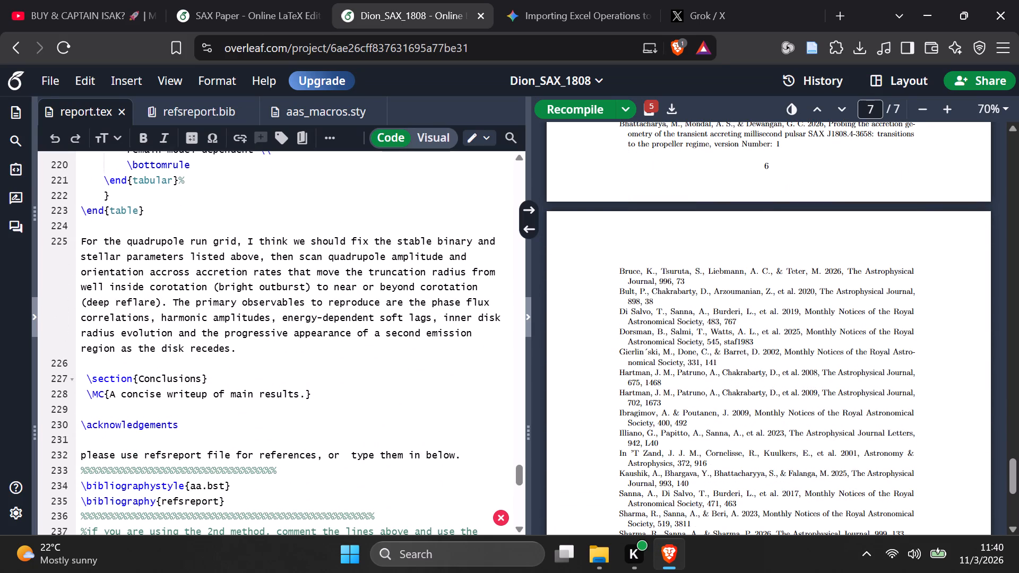
pyautogui.click(84, 444)
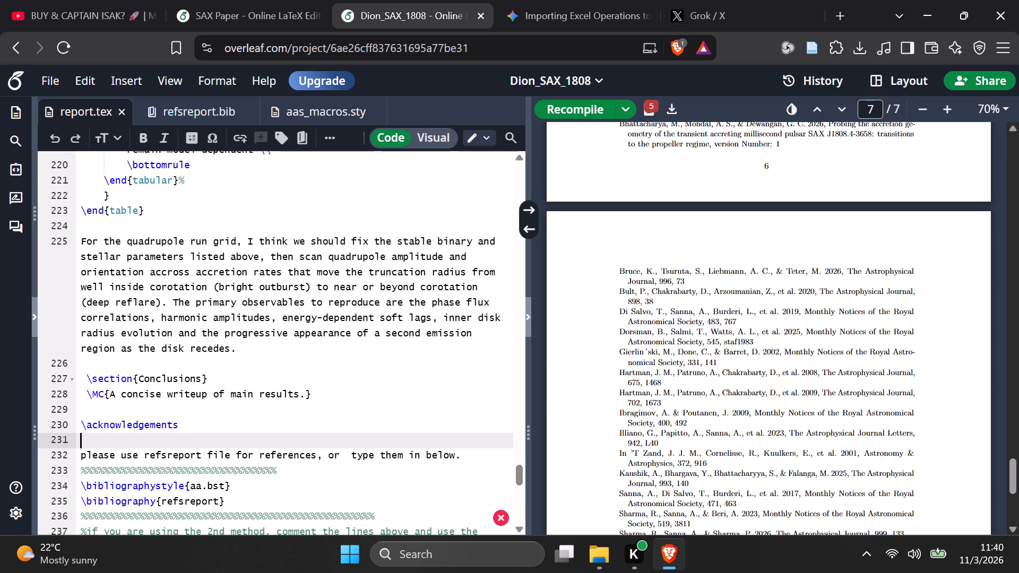
pyautogui.press('Return')
pyautogui.press('Return')
pyautogui.press('\\')
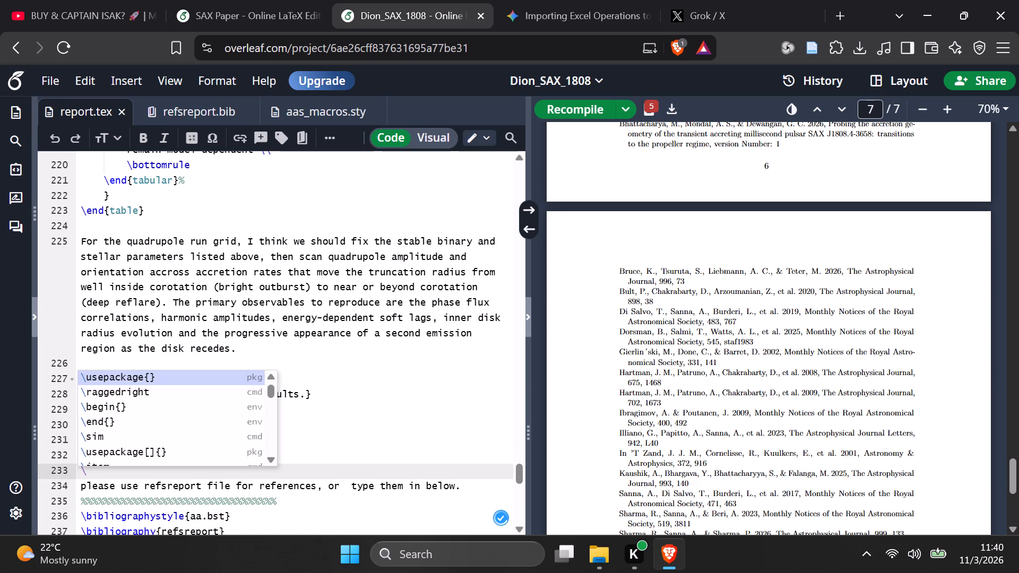
pyautogui.press('e')
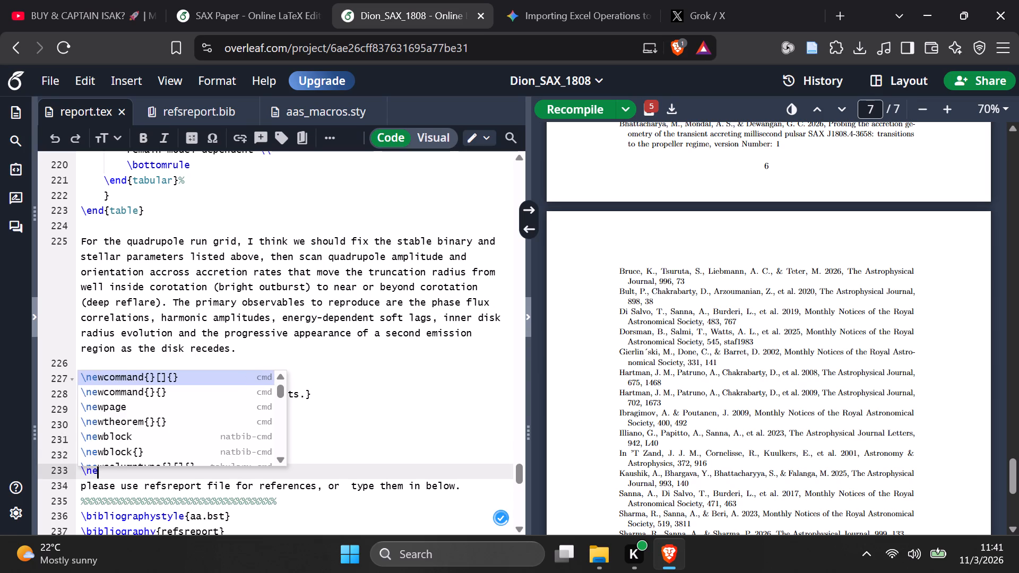
pyautogui.click(186, 404)
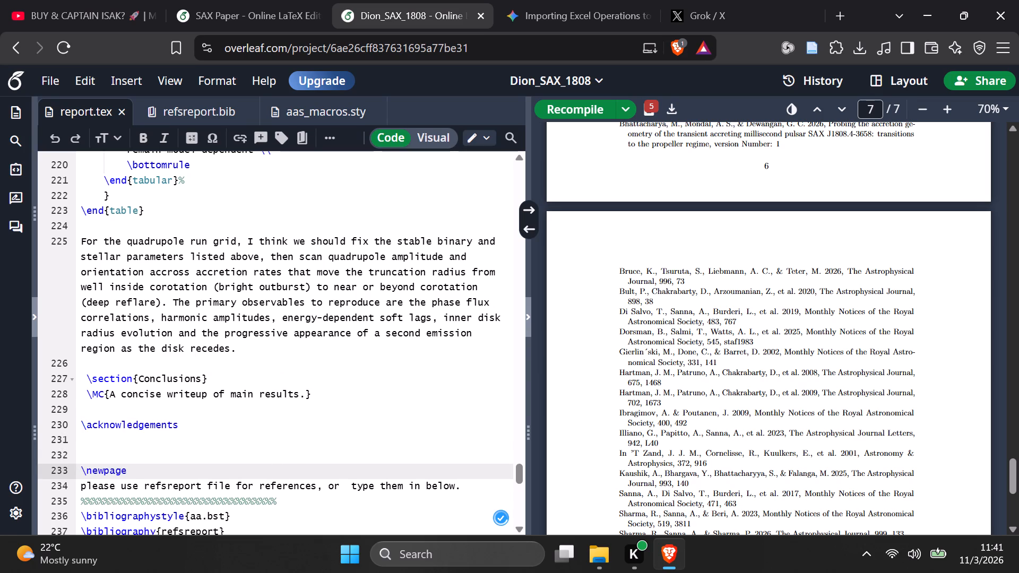
pyautogui.click(568, 104)
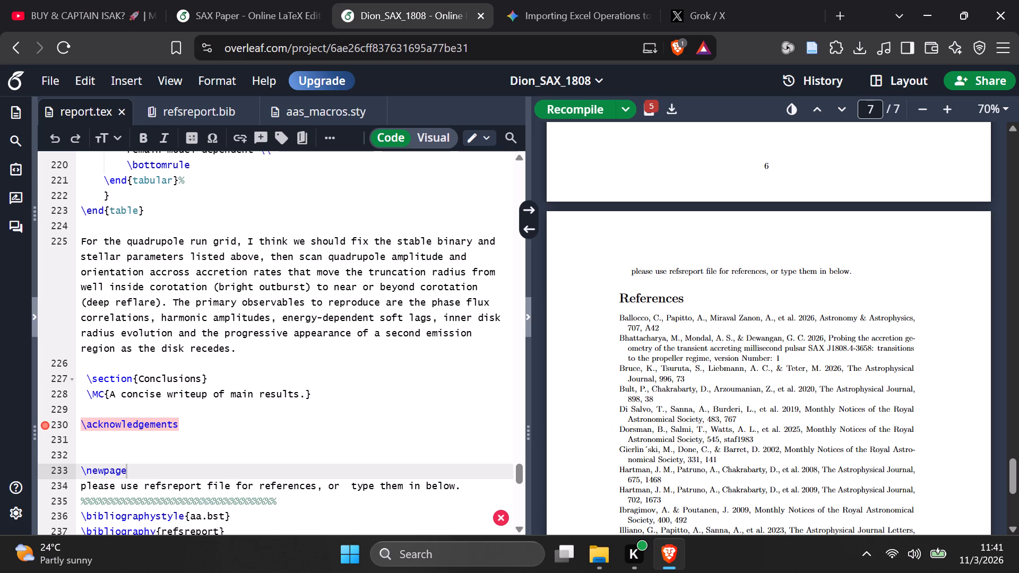
# Comment out the "please use refsreport file for references" line below \newpage.
pyautogui.scroll(-2, 250, 466)
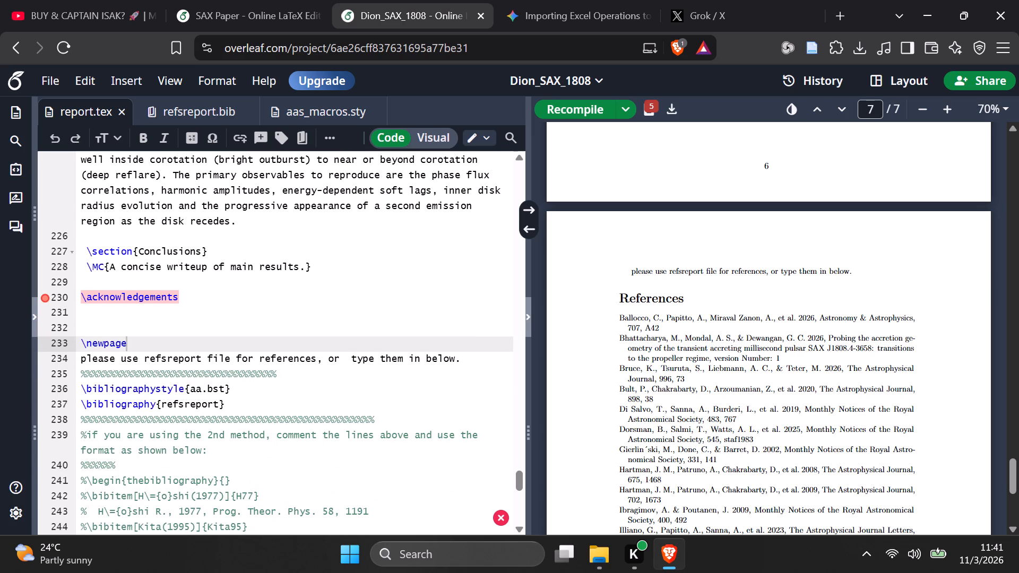
pyautogui.click(84, 360)
pyautogui.hotkey('shift', '%')
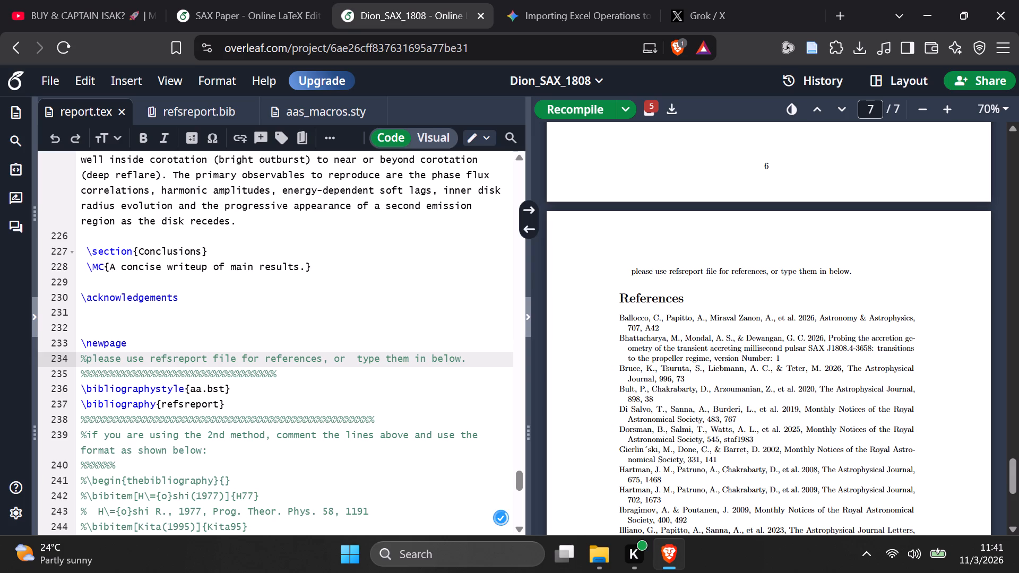
# Turn the \acknowledgements command into a section heading, \section{acknowledgements}, and recompile the report.
pyautogui.moveTo(179, 299); pyautogui.dragTo(163, 298)
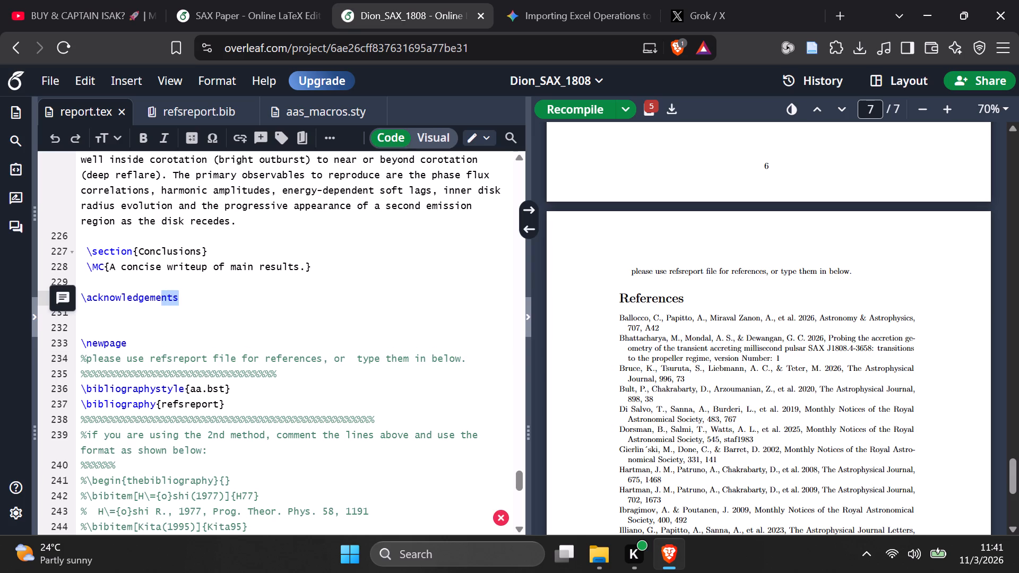
pyautogui.click(86, 296)
pyautogui.press('s')
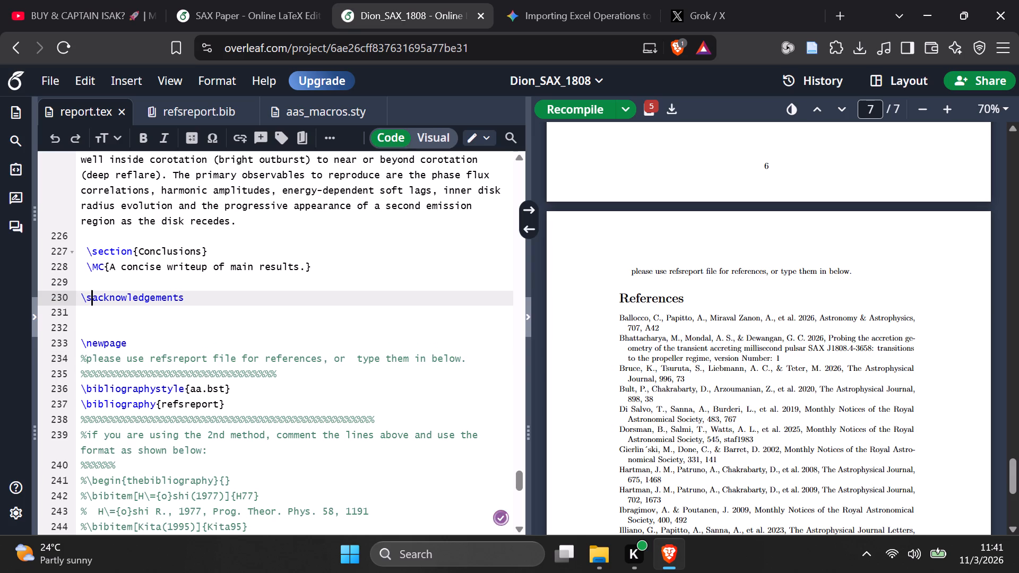
pyautogui.write('ection')
pyautogui.press('Tab')
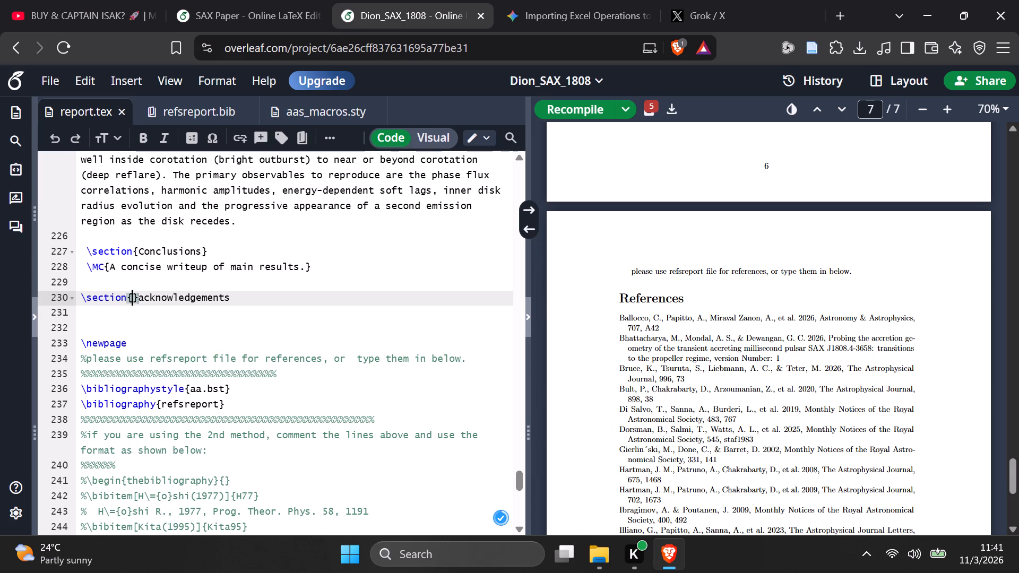
pyautogui.press('Delete')
pyautogui.press('End')
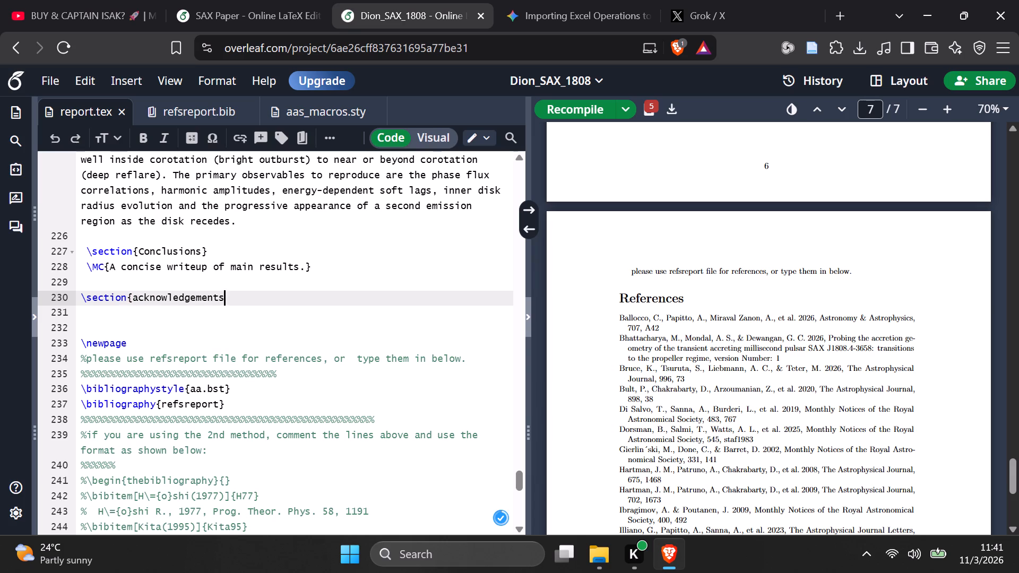
pyautogui.hotkey('shift', '}')
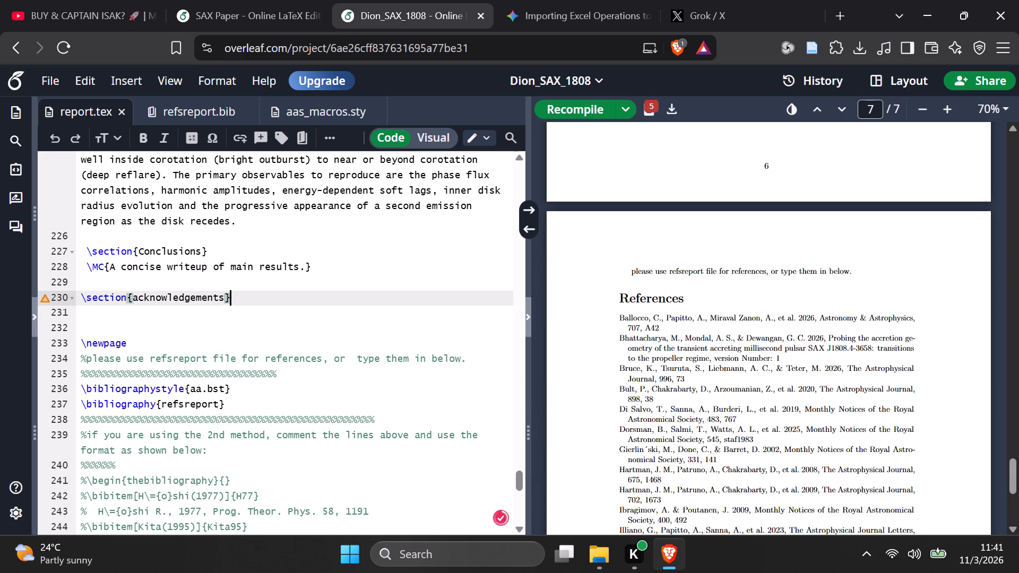
pyautogui.click(568, 102)
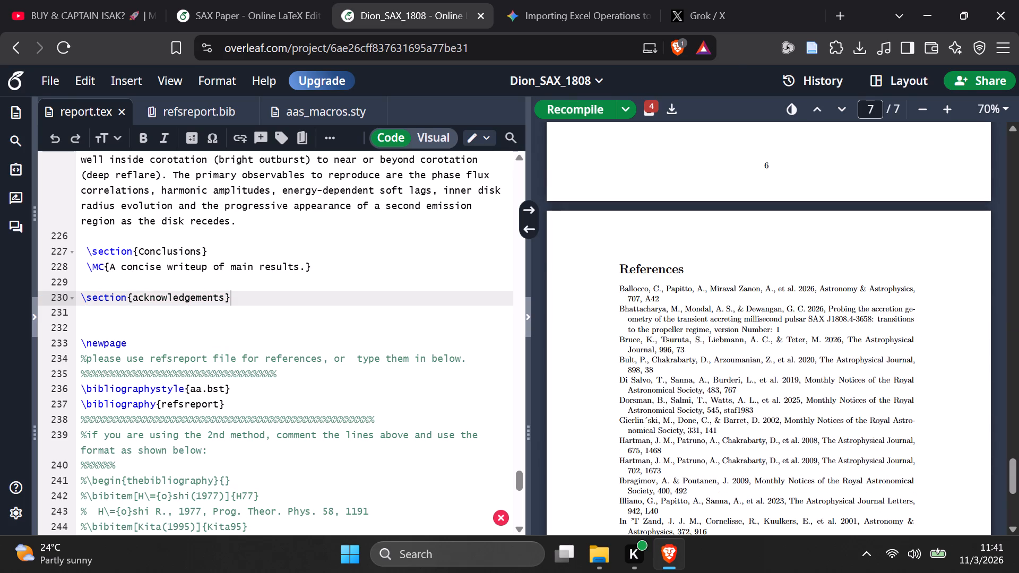
# Check the new heading in the compiled PDF and capitalise its title to "Acknowledgements" in report.tex.
pyautogui.scroll(4, 839, 320)
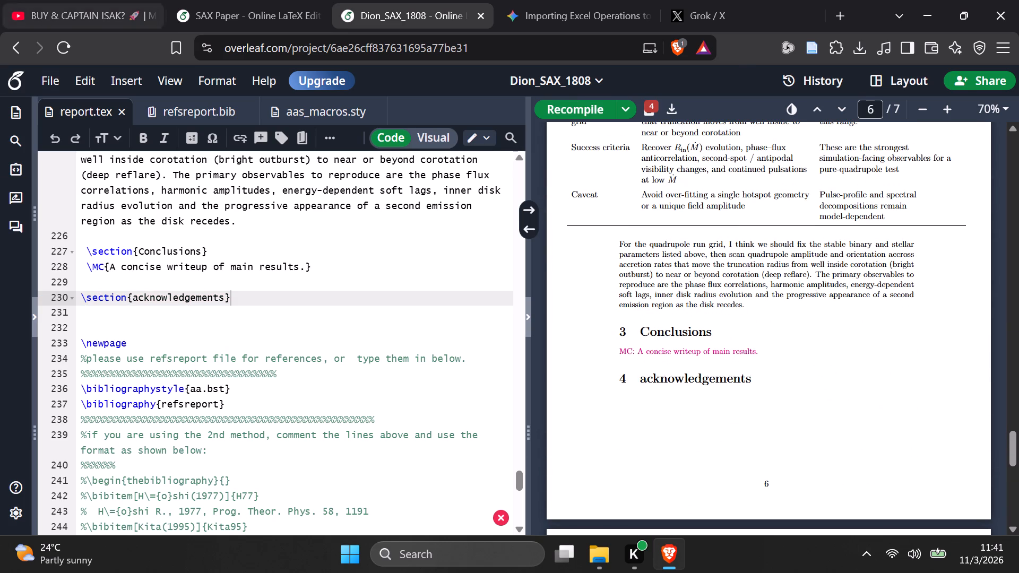
pyautogui.click(137, 299)
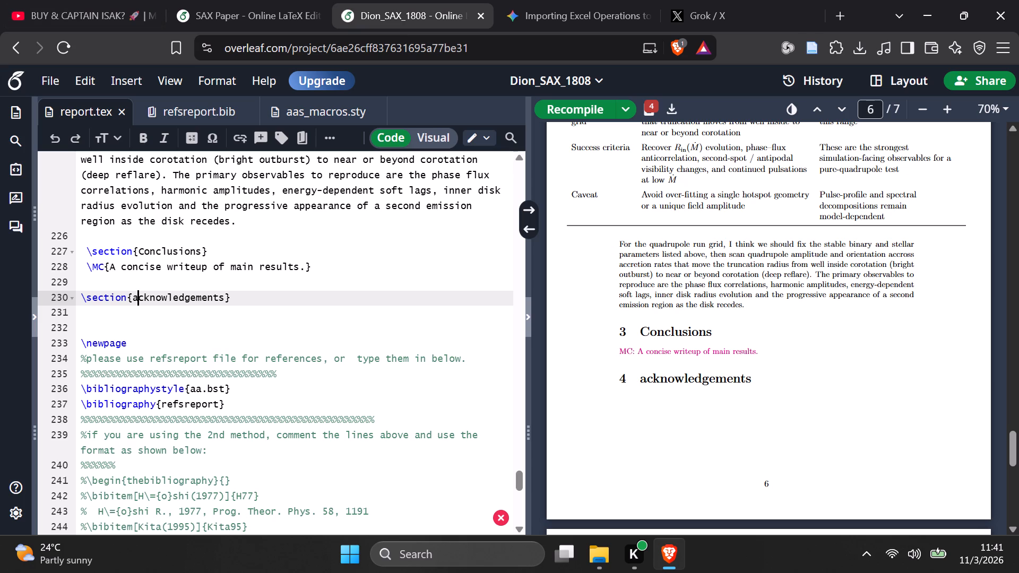
pyautogui.press('BackSpace')
pyautogui.press('a')
# Open the compile logs and go to the source line of the first LaTeX error in report.tex.
pyautogui.click(651, 113)
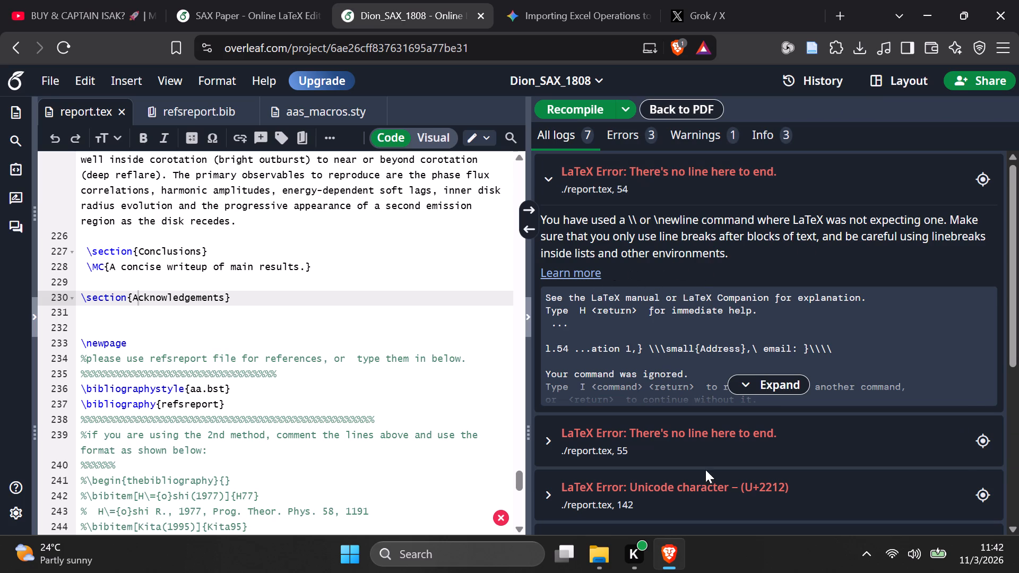
pyautogui.click(627, 247)
pyautogui.click(977, 177)
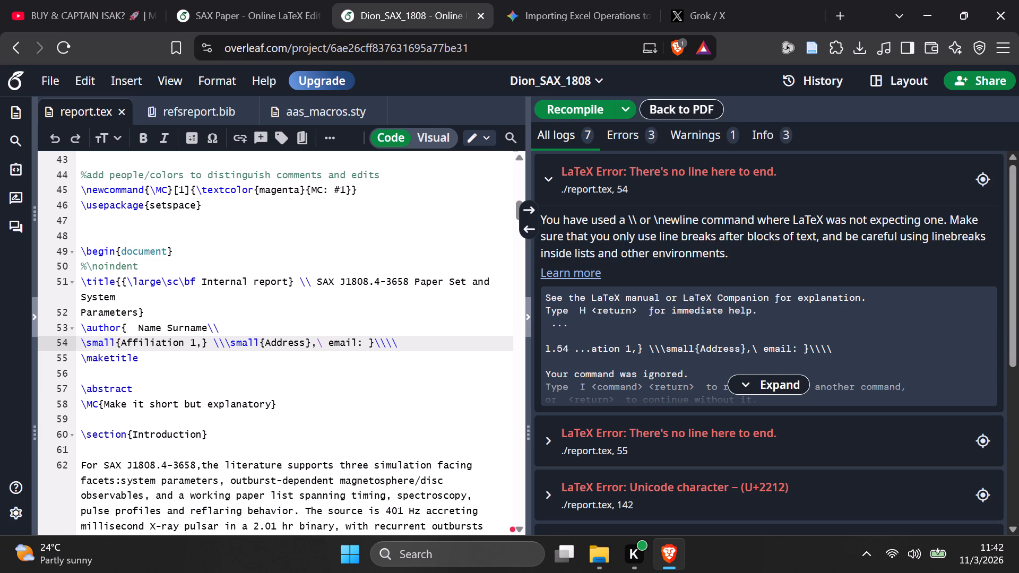
# Review the remaining entries in the compile logs and look through the preamble of report.tex.
pyautogui.scroll(-2, 677, 389)
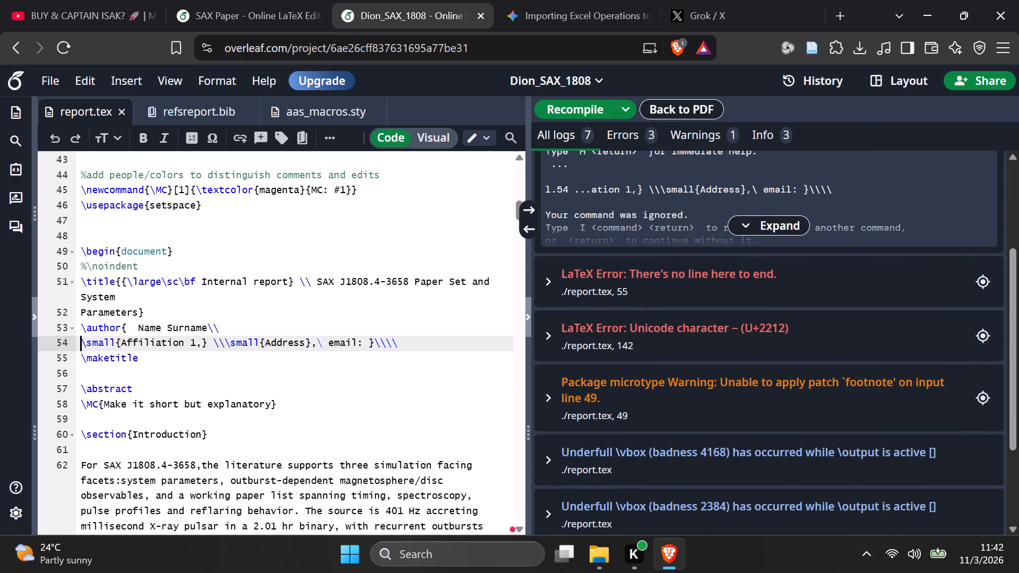
pyautogui.scroll(-3, 697, 439)
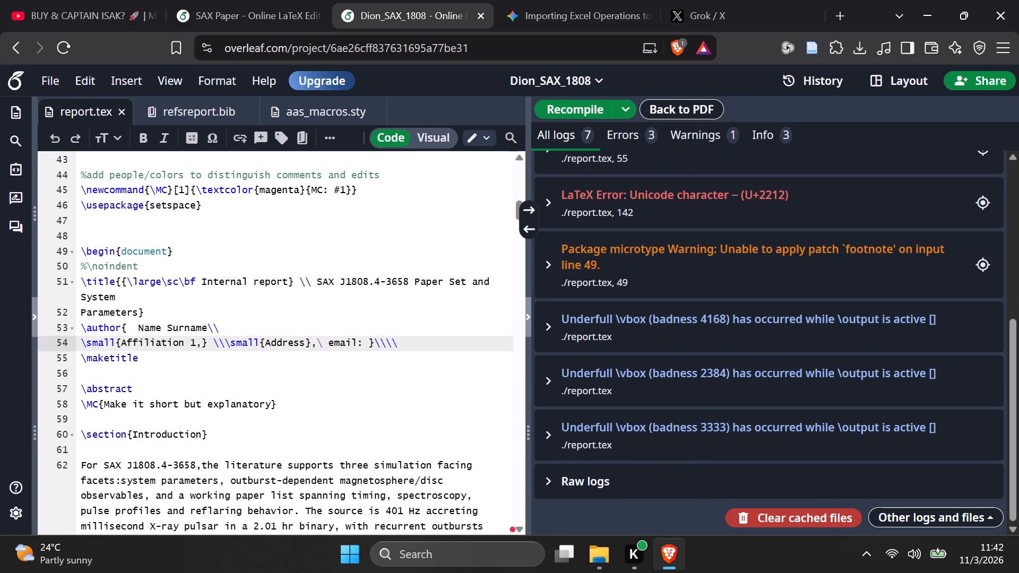
pyautogui.scroll(15, 333, 330)
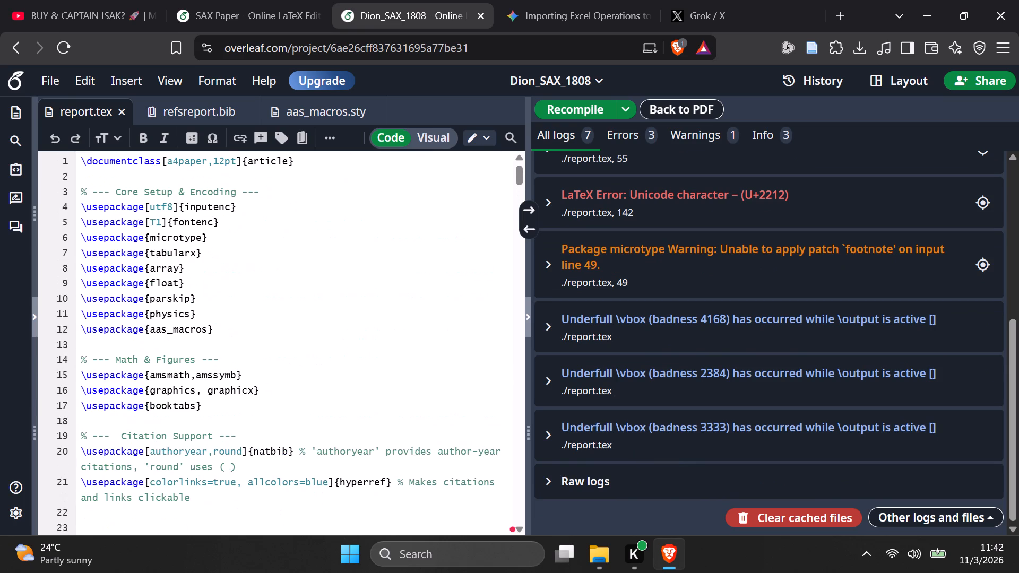
pyautogui.scroll(-3, 331, 300)
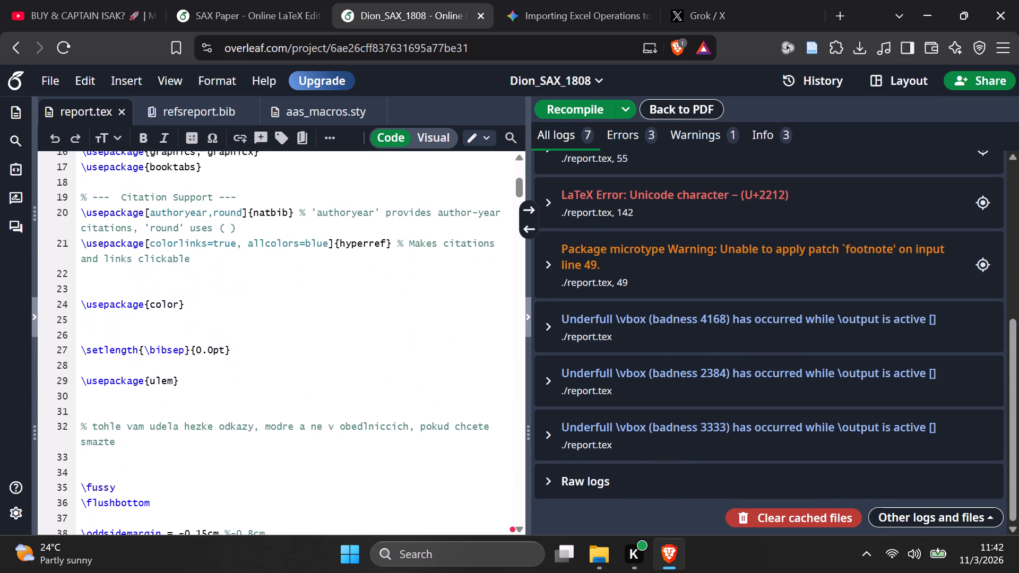
pyautogui.scroll(-3, 316, 342)
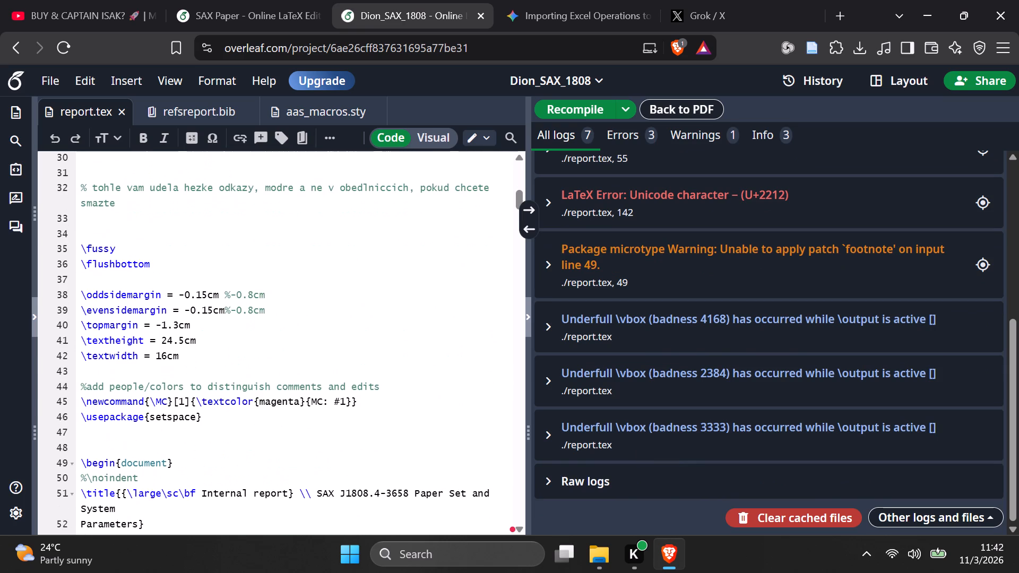
pyautogui.scroll(-1, 315, 342)
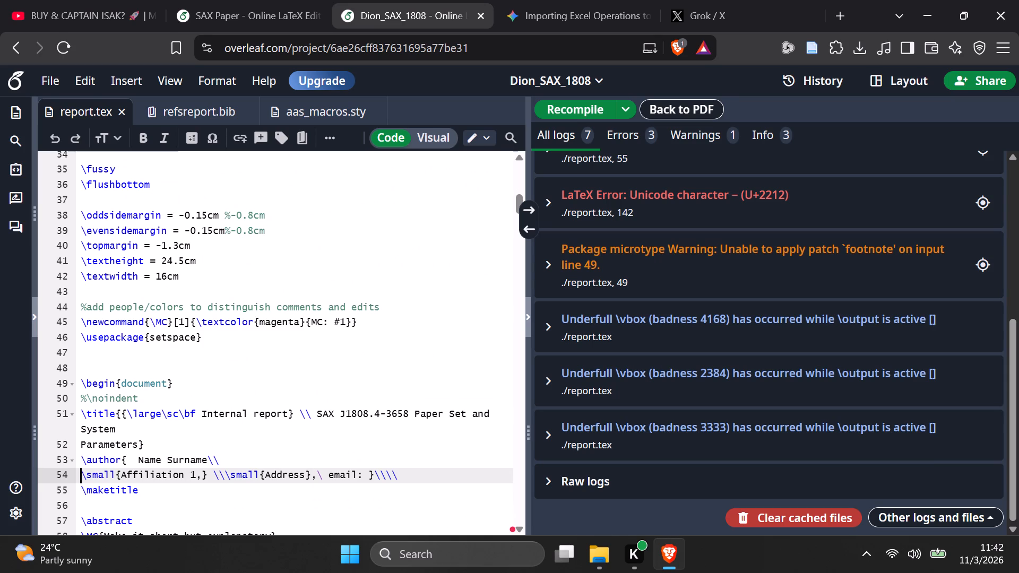
# Add a comment line reading "%unicode characters" below \usepackage{setspace} in report.tex, set off by a blank line.
pyautogui.click(228, 337)
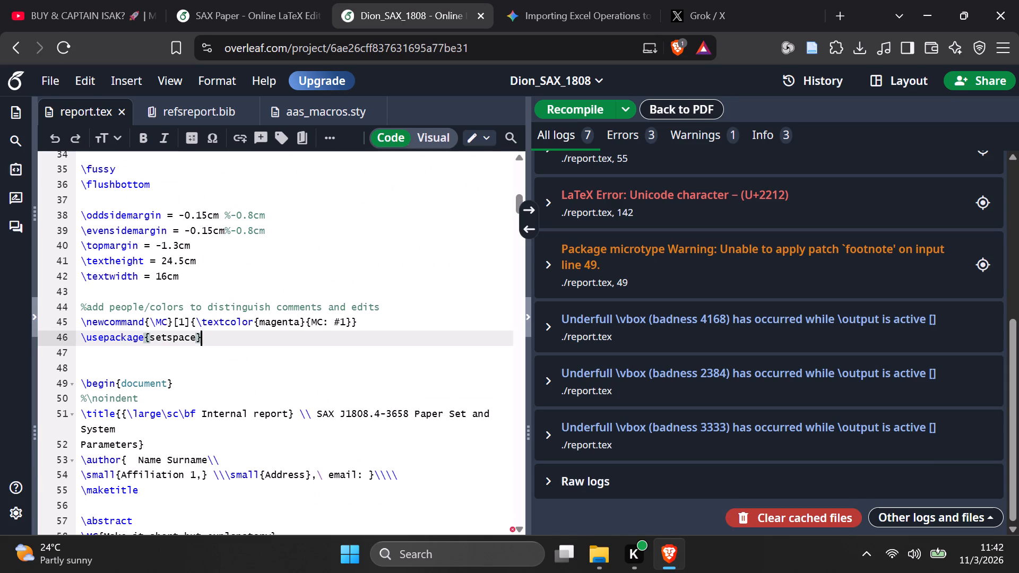
pyautogui.press('Return')
pyautogui.press('Return')
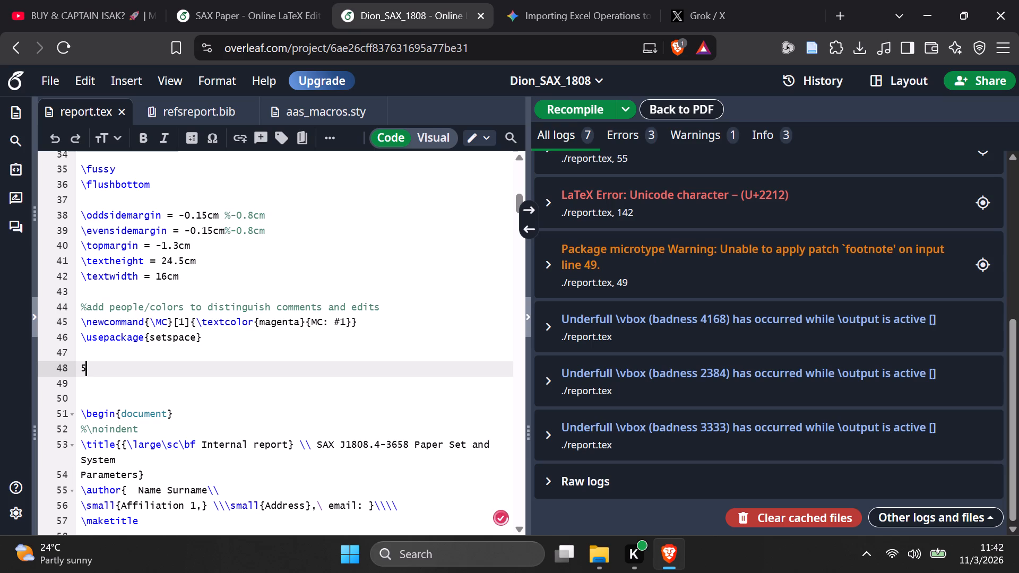
pyautogui.press('BackSpace')
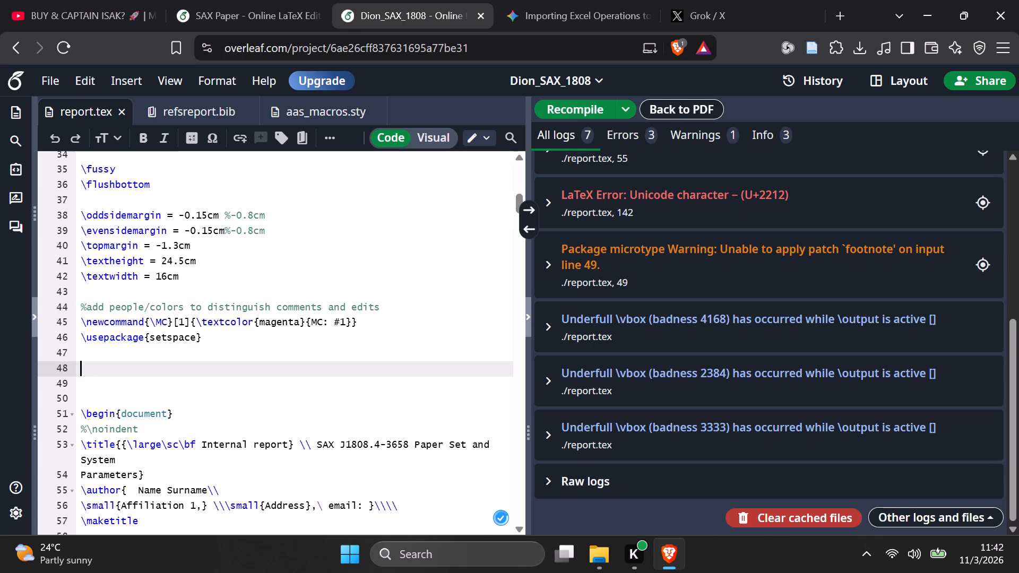
pyautogui.hotkey('shift', '%')
pyautogui.write('uni')
pyautogui.write('cod')
pyautogui.write('r c')
pyautogui.write('haraca')
pyautogui.press('BackSpace')
pyautogui.write('ters')
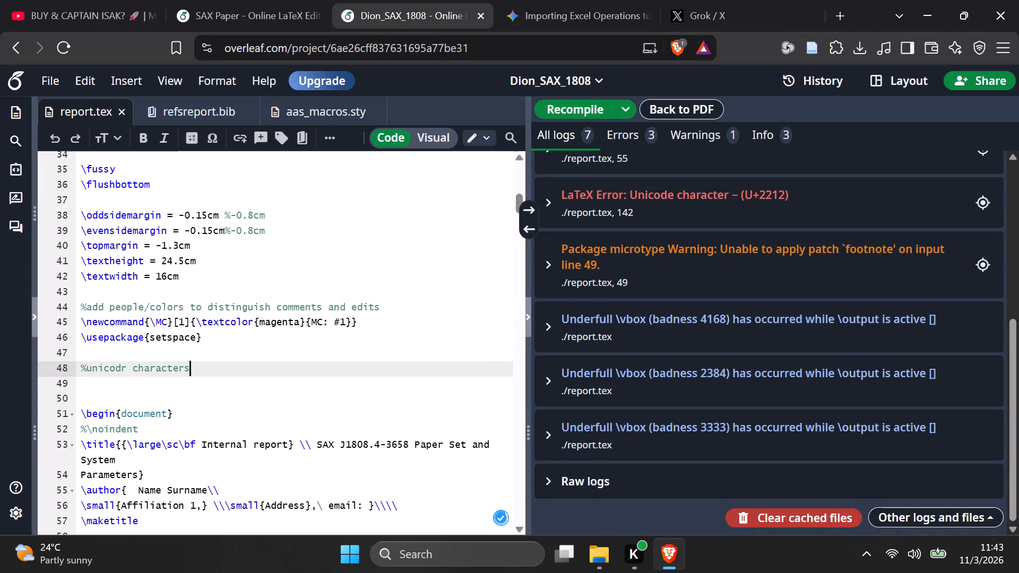
pyautogui.press('Left')
pyautogui.press('Left')
pyautogui.press('Left')
pyautogui.press('Left')
pyautogui.press('Left')
pyautogui.press('Left')
pyautogui.press('Left')
pyautogui.press('Left')
pyautogui.press('Left')
pyautogui.press('Left')
pyautogui.press('Left')
pyautogui.press('Left')
pyautogui.press('Right')
pyautogui.press('BackSpace')
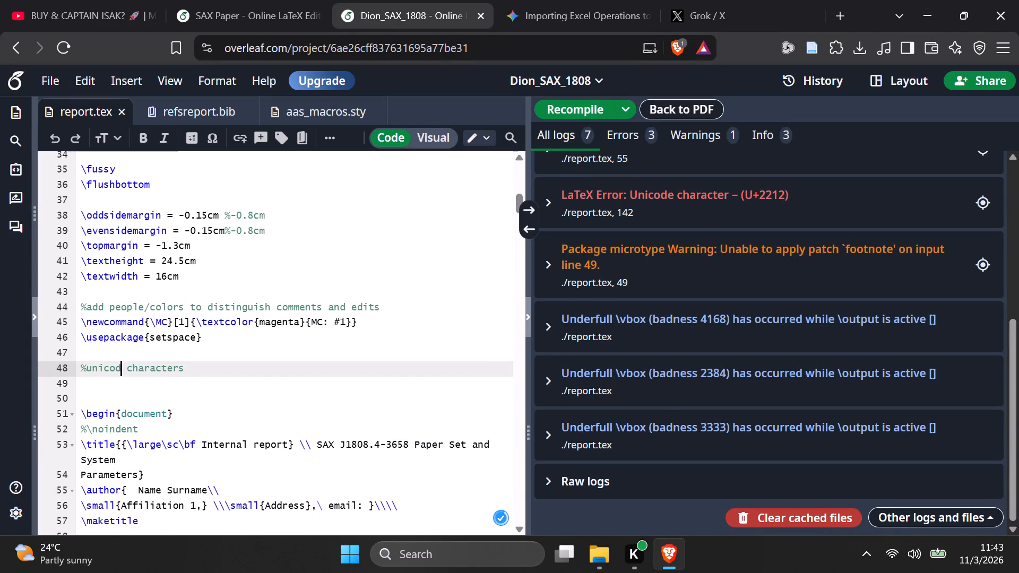
pyautogui.press('e')
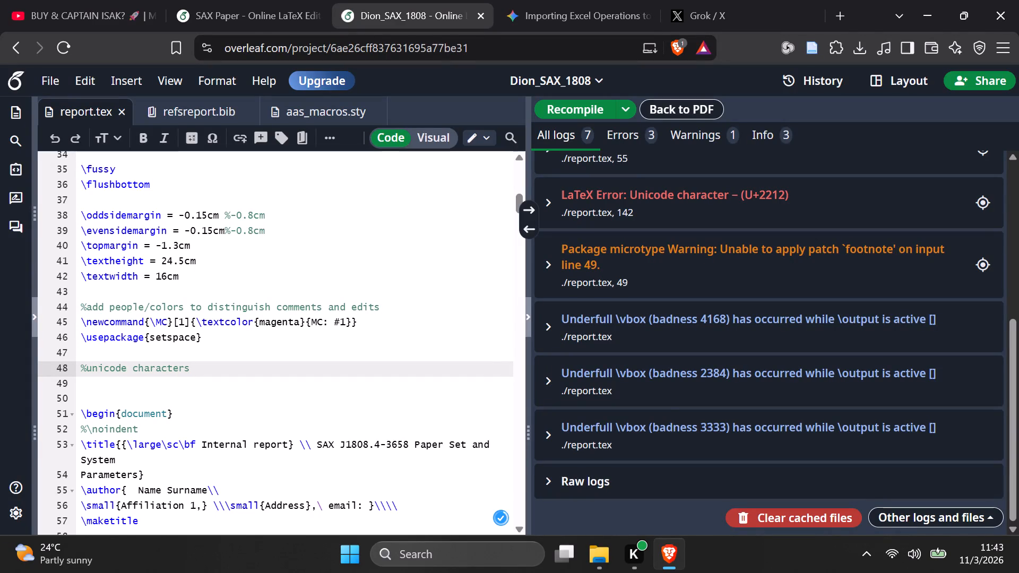
# Frame the comment with dashes as "%----unicode characters-----" and start a new line beneath it.
pyautogui.press('Left')
pyautogui.press('Left')
pyautogui.press('Left')
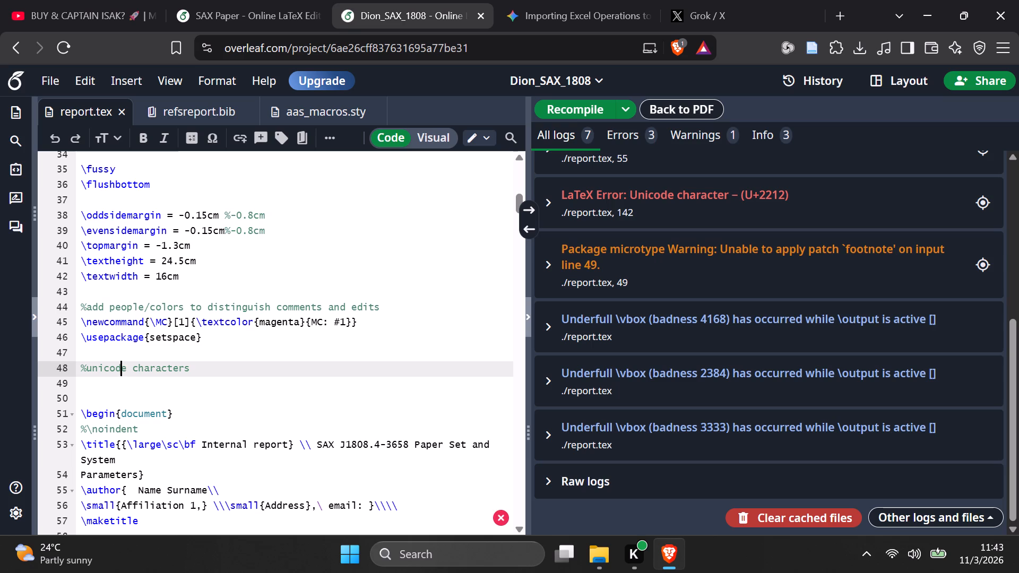
pyautogui.press('Left')
pyautogui.press('Left')
pyautogui.press('Left')
pyautogui.press('Left')
pyautogui.write('----')
pyautogui.press('End')
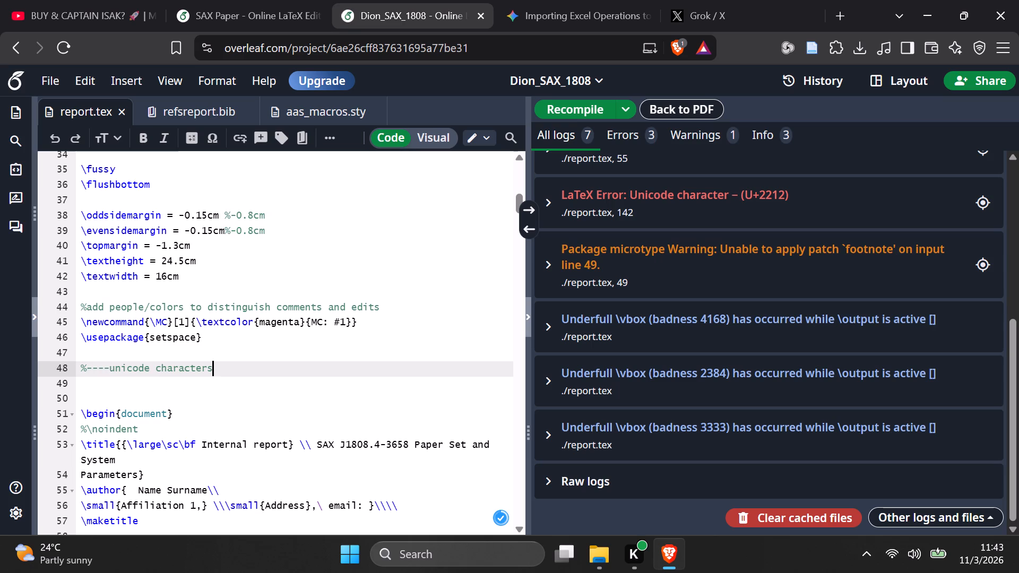
pyautogui.write('-----')
pyautogui.press('Return')
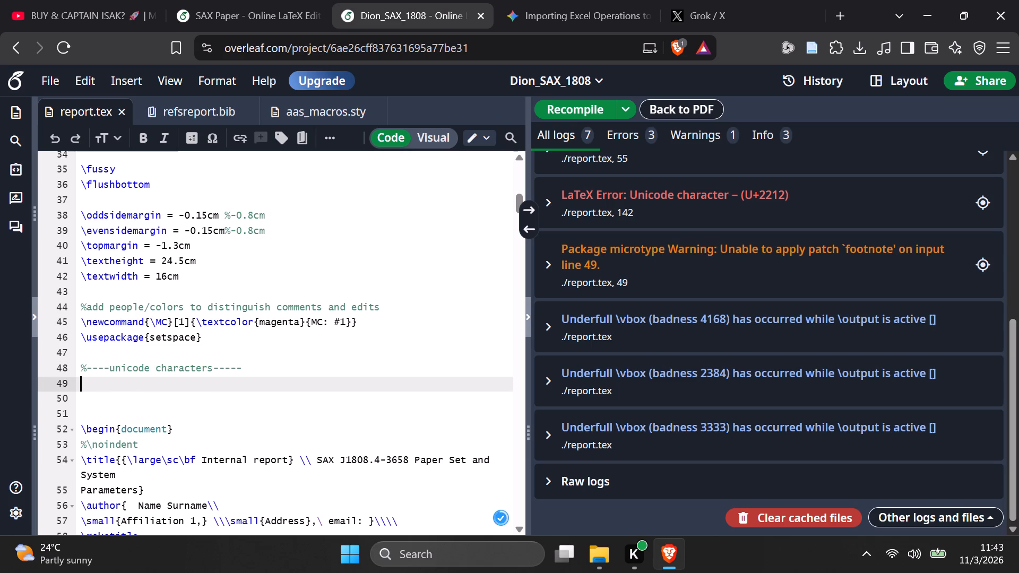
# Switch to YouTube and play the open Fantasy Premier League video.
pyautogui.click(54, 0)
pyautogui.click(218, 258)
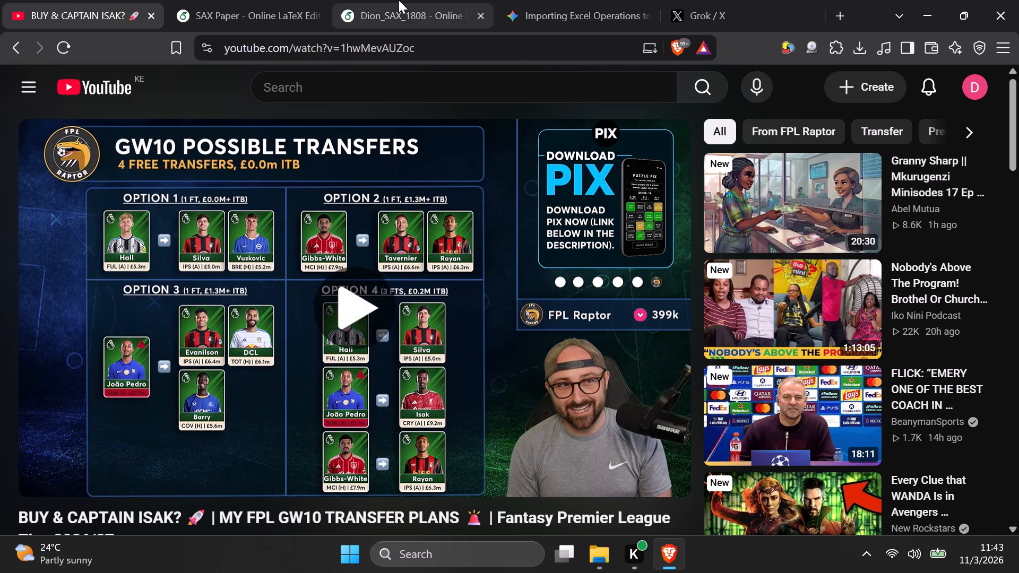
# Copy the \DeclareUnicodeCharacter lines for 2212 and FFFD from SAX Paper's main.tex under the unicode comment in Dion_SAX_1808's report.tex, and recompile.
pyautogui.click(267, 4)
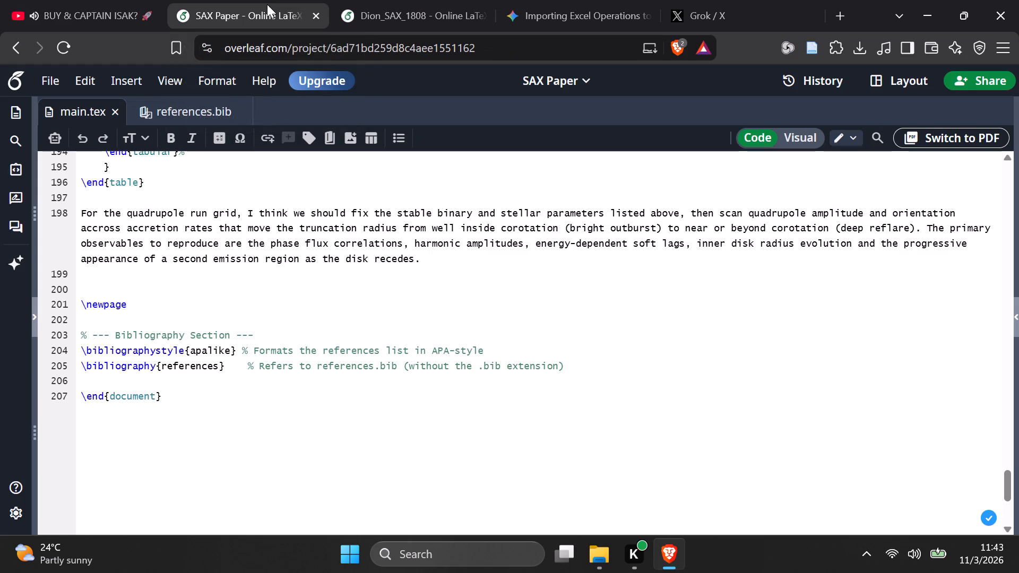
pyautogui.scroll(4, 345, 386)
pyautogui.scroll(10, 367, 341)
pyautogui.scroll(20, 369, 337)
pyautogui.scroll(10, 369, 337)
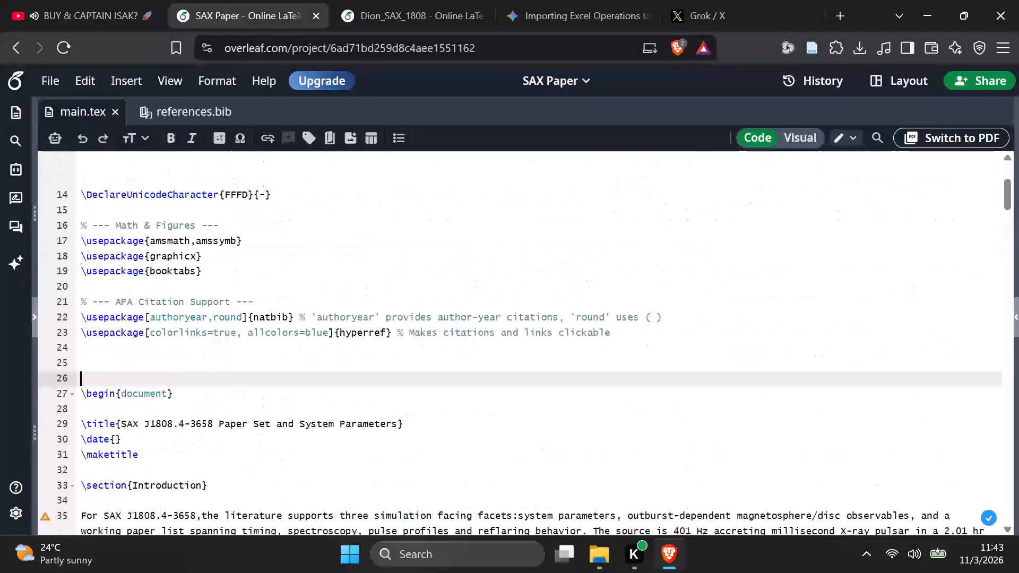
pyautogui.scroll(6, 374, 331)
pyautogui.scroll(-2, 374, 331)
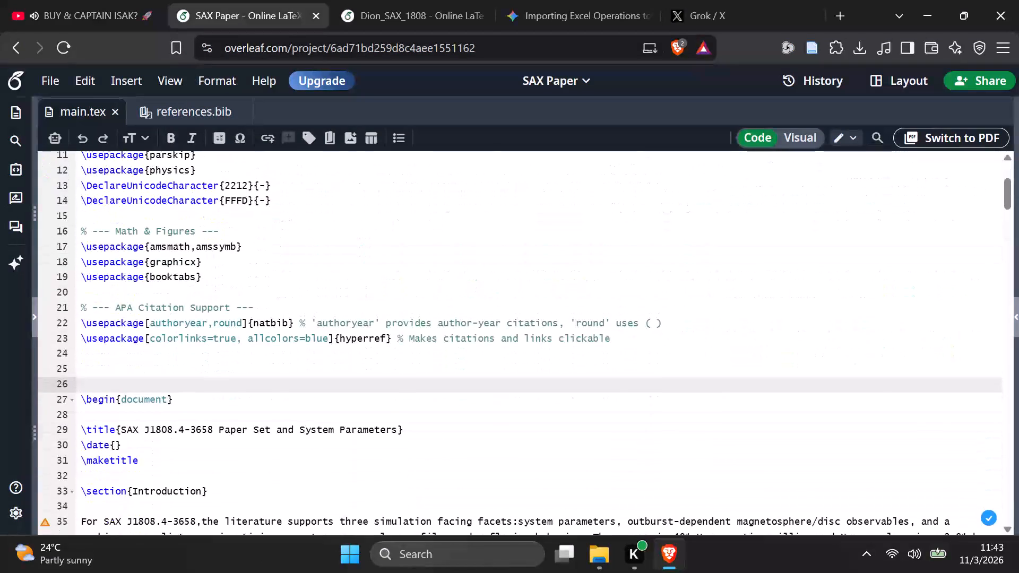
pyautogui.scroll(-1, 374, 332)
pyautogui.scroll(3, 374, 332)
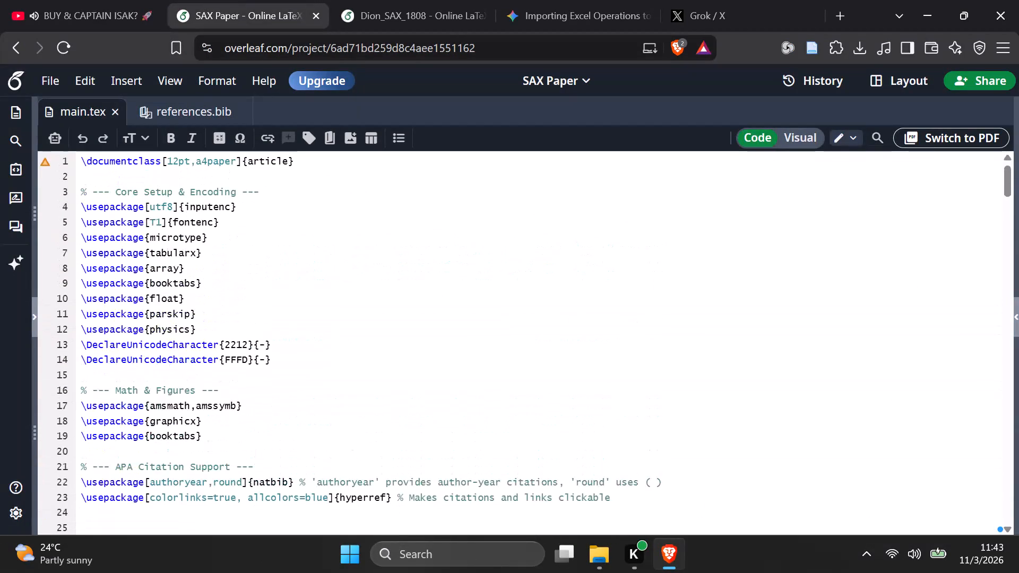
pyautogui.moveTo(276, 360); pyautogui.dragTo(79, 343)
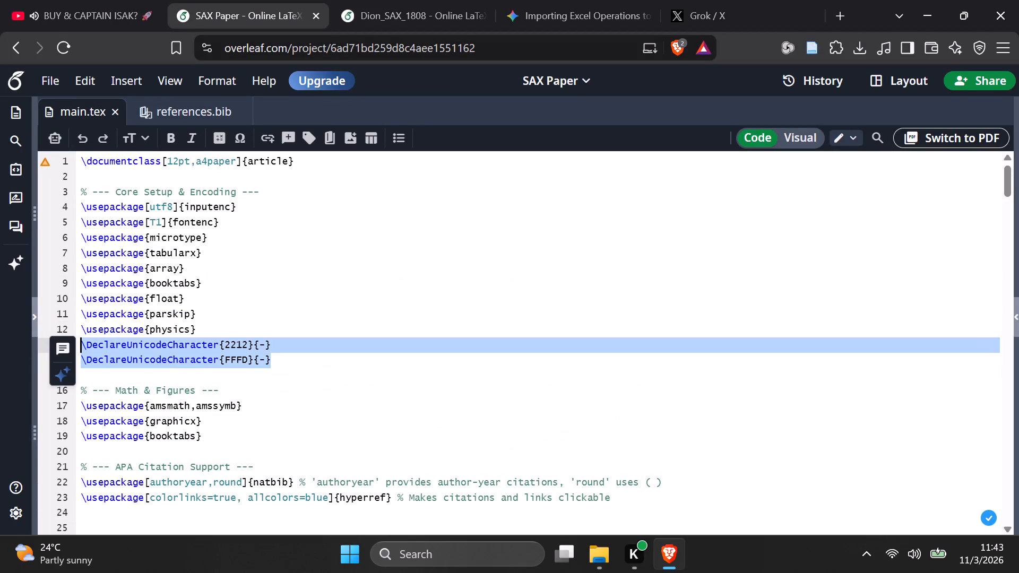
pyautogui.hotkey('ctrl', 'c')
pyautogui.click(422, 0)
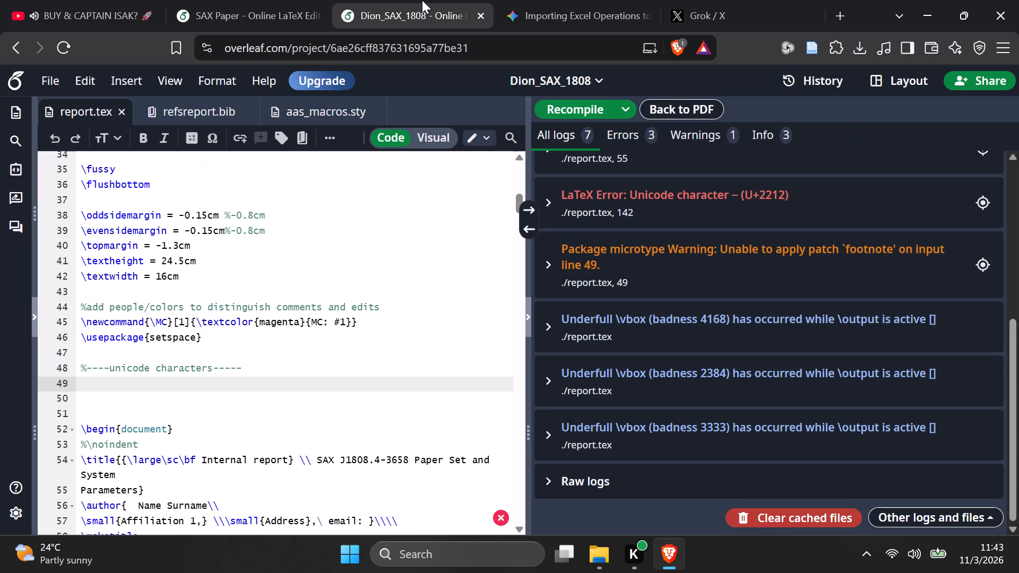
pyautogui.hotkey('ctrl', 'v')
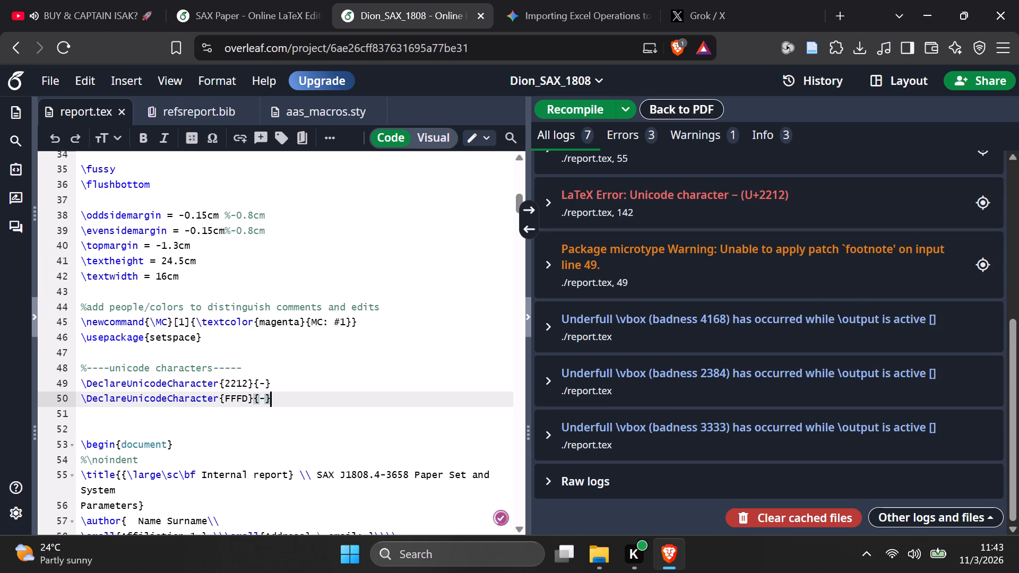
pyautogui.click(584, 110)
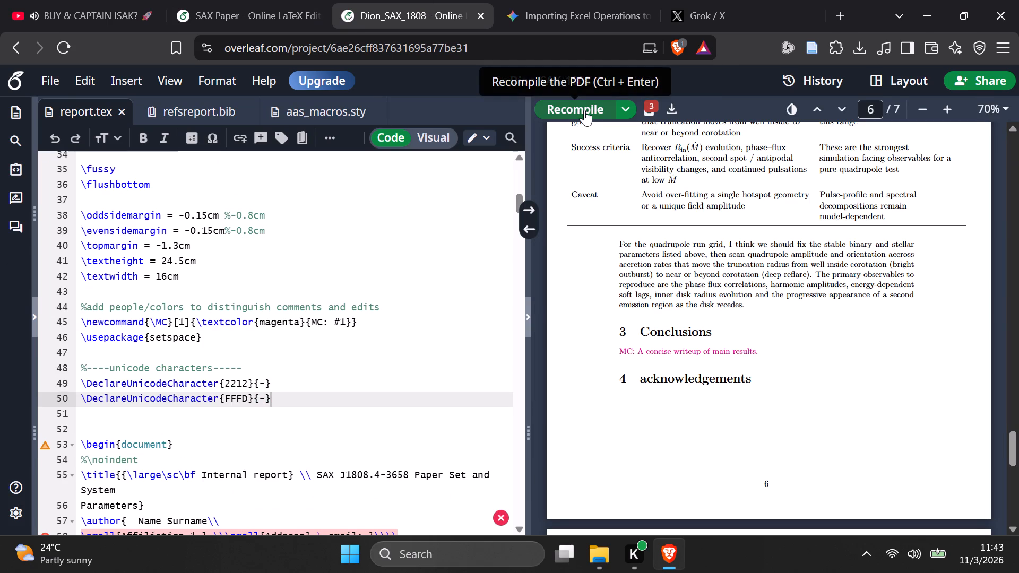
# Open the compile logs, expand the first LaTeX error's details and go to its source line in report.tex.
pyautogui.click(653, 114)
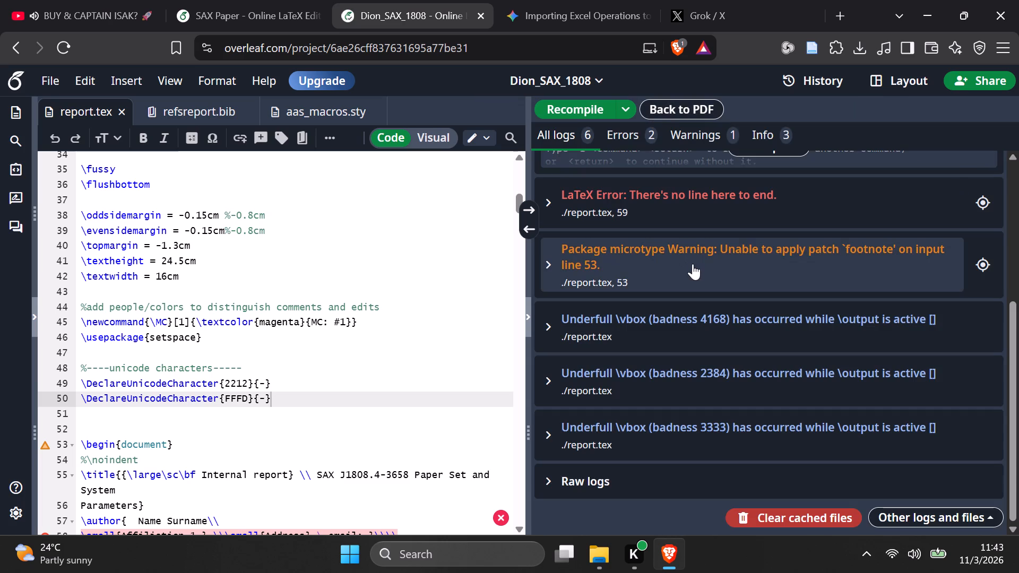
pyautogui.scroll(2, 693, 264)
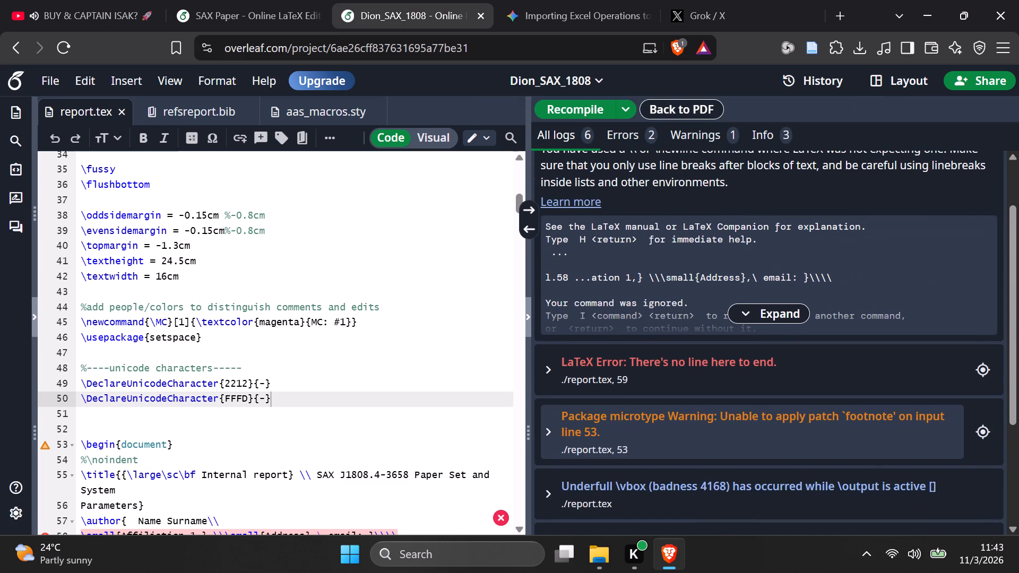
pyautogui.scroll(1, 744, 278)
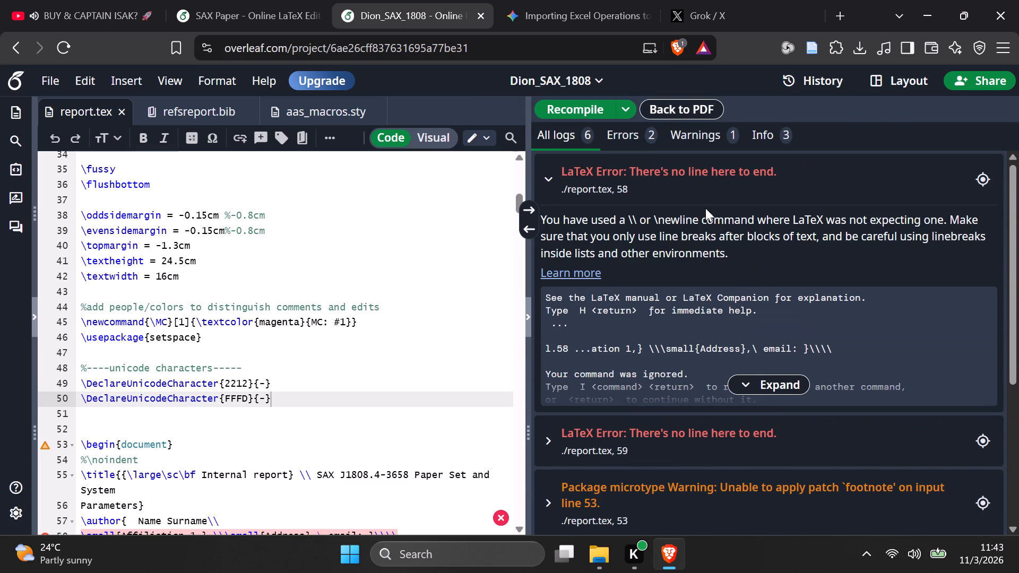
pyautogui.click(761, 381)
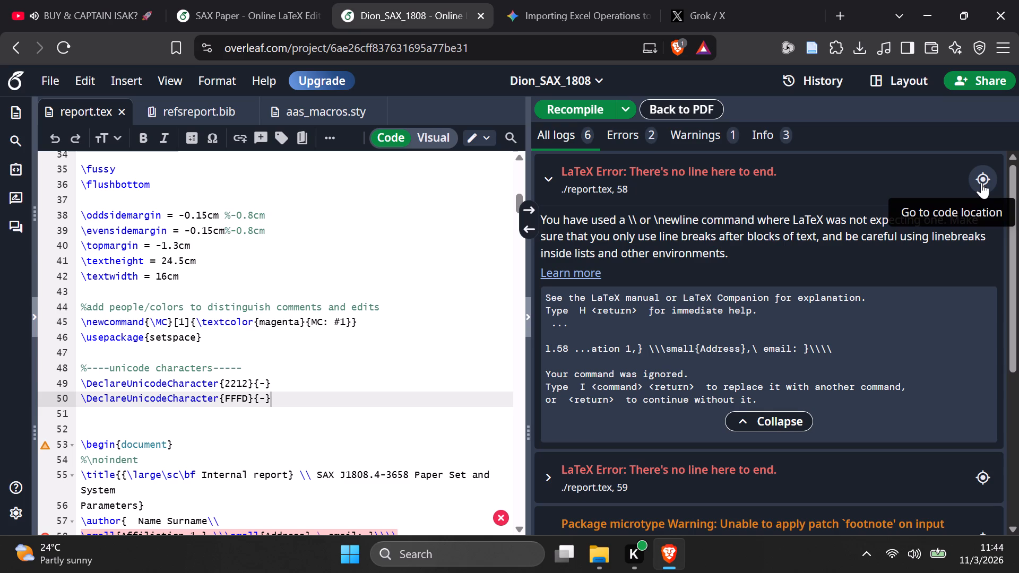
pyautogui.click(981, 183)
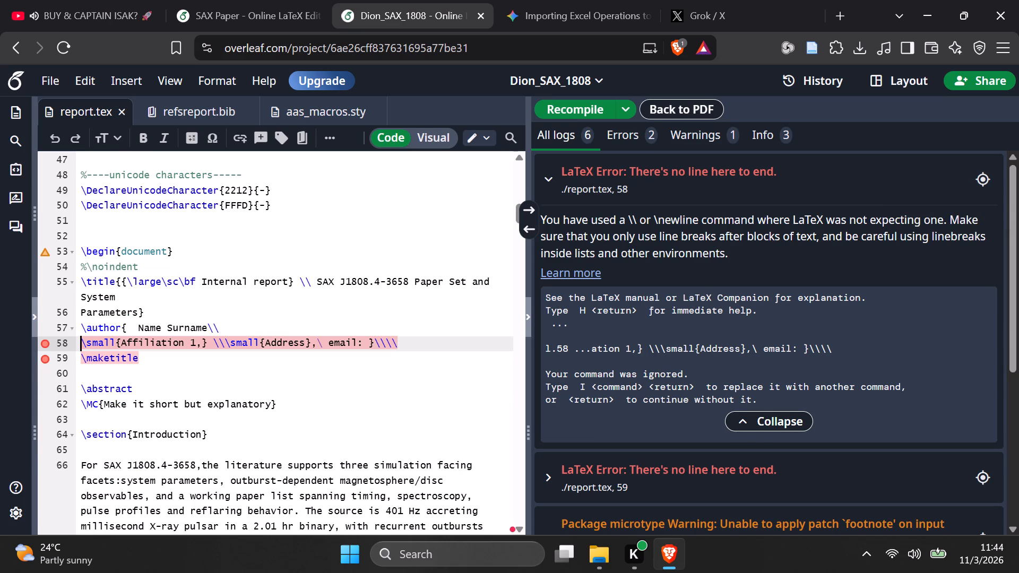
# Return to the compiled PDF and examine the title and author block on page 1.
pyautogui.click(667, 108)
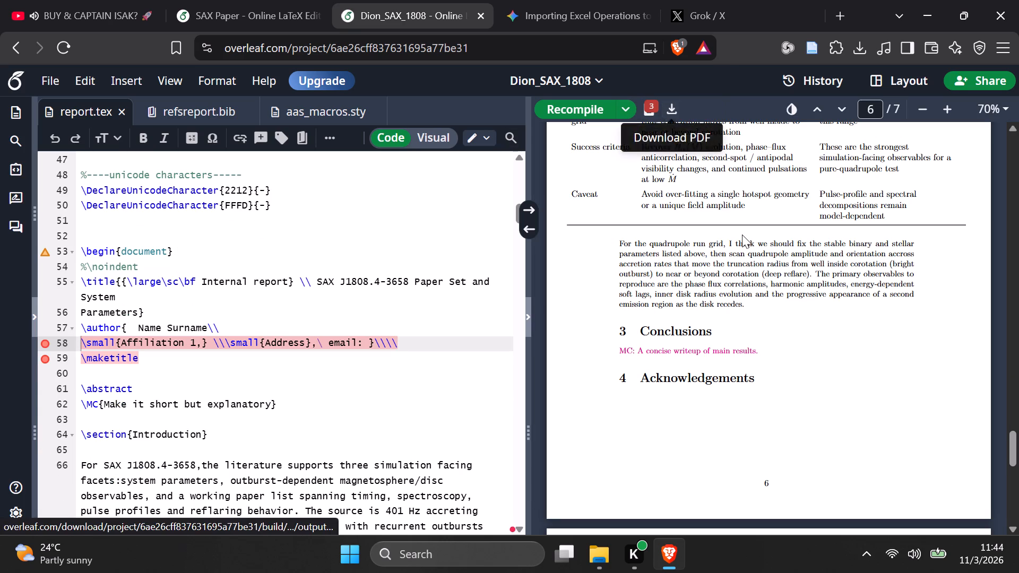
pyautogui.scroll(10, 749, 353)
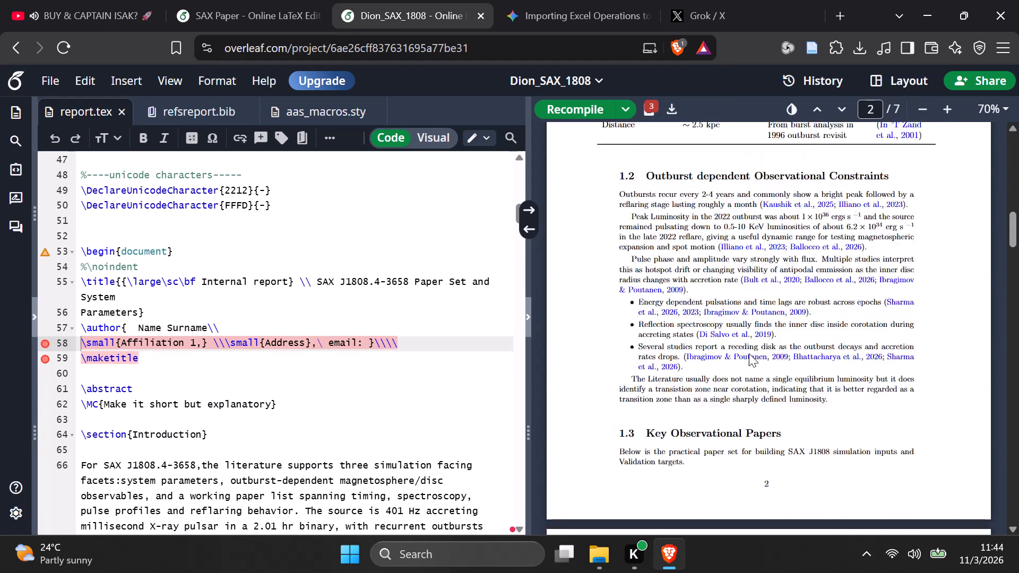
pyautogui.scroll(7, 749, 353)
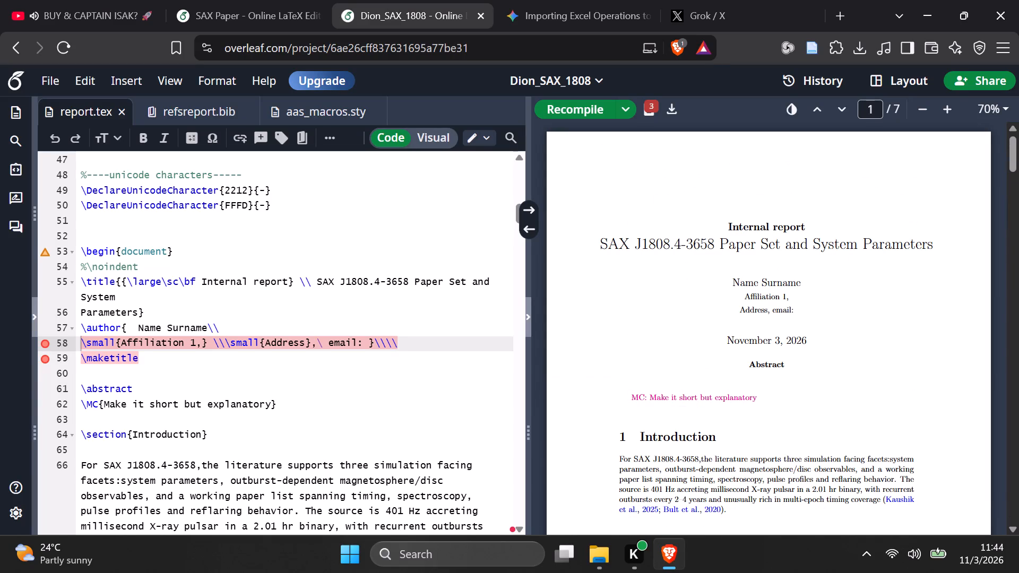
# Move \small{Address} onto its own line in report.tex's author block and recompile.
pyautogui.click(224, 343)
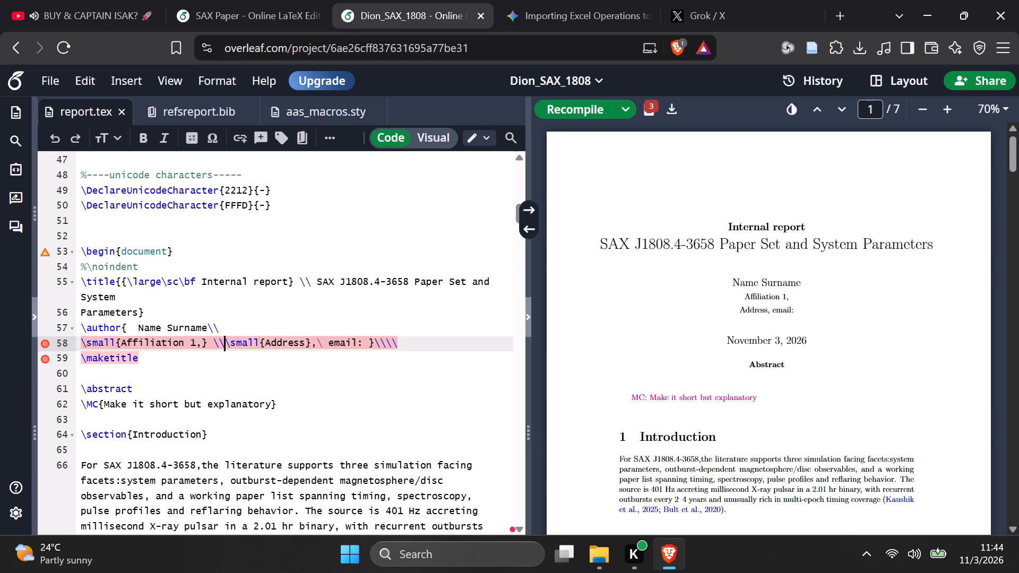
pyautogui.press('Return')
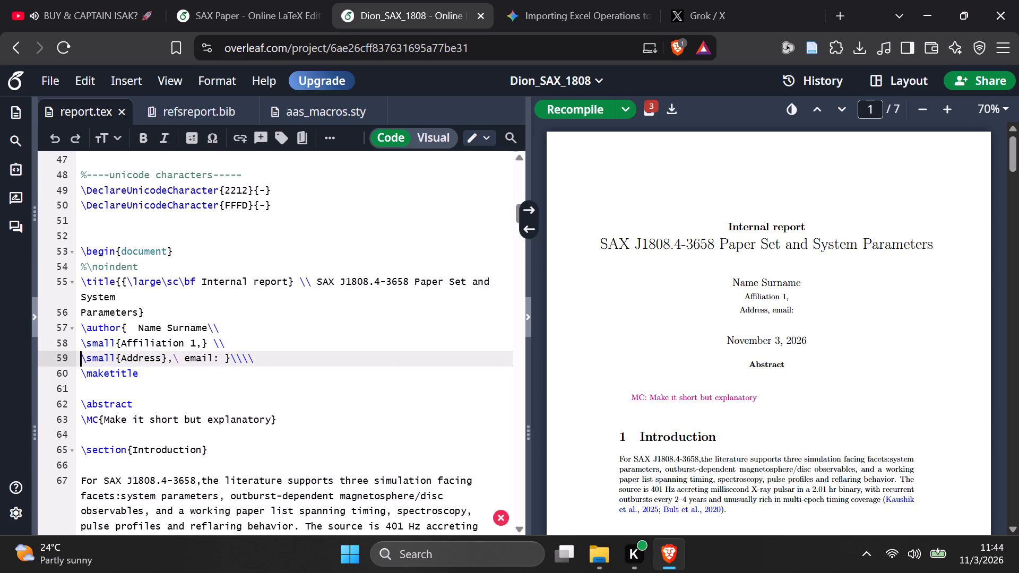
pyautogui.click(589, 115)
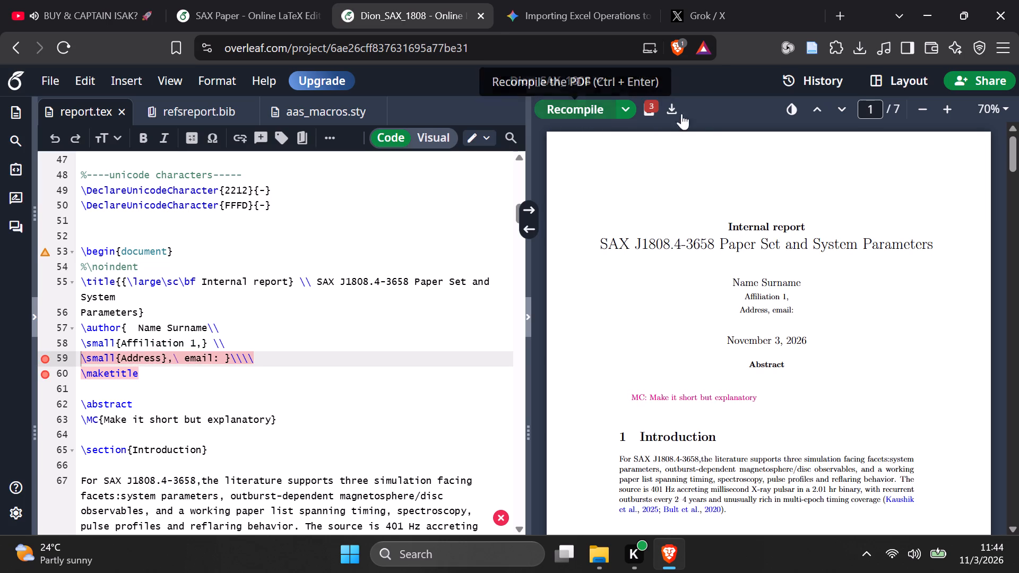
pyautogui.click(647, 109)
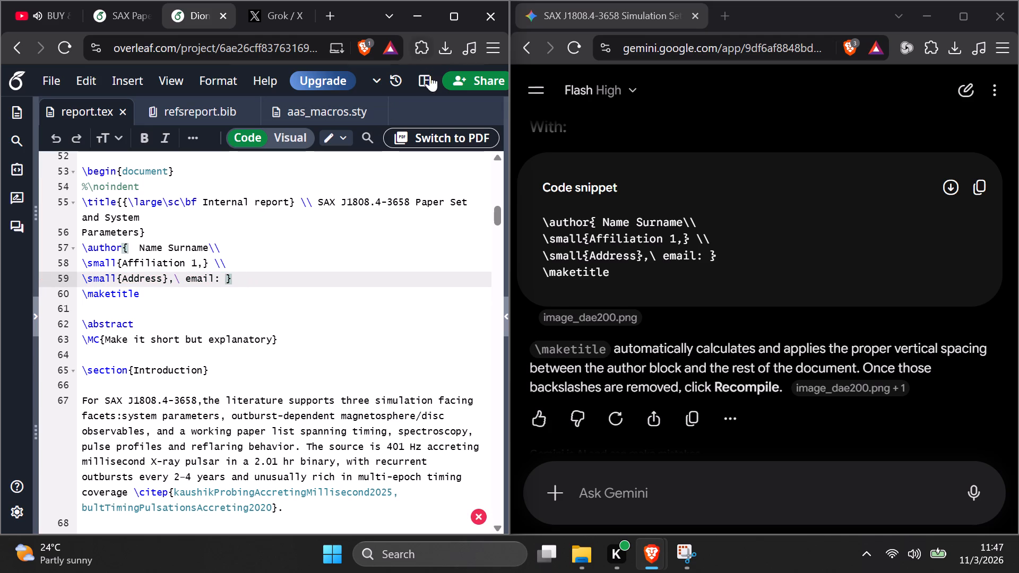
# Return the maximized Dion_SAX_1808 project to split view and recompile the document.
pyautogui.click(445, 19)
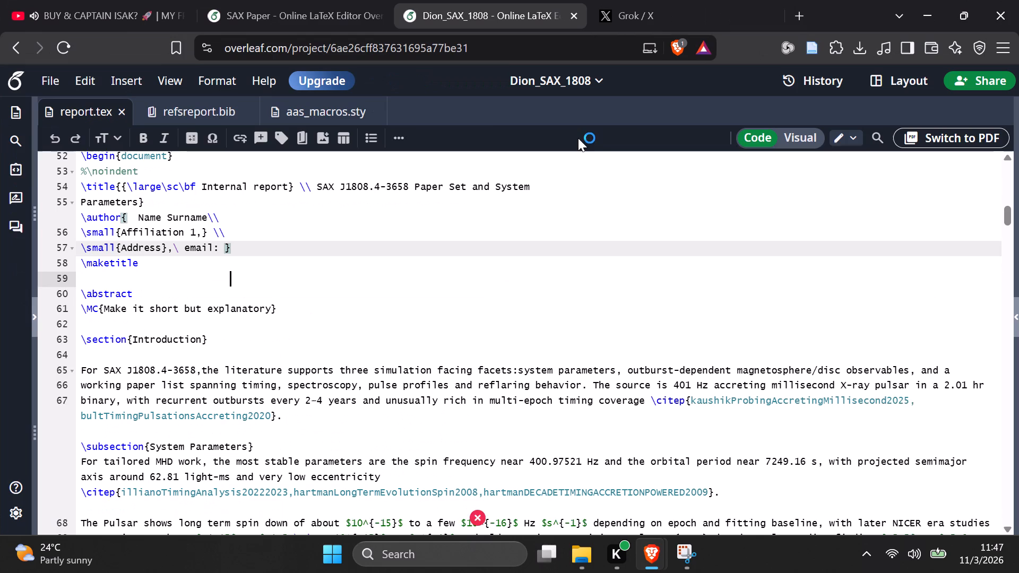
pyautogui.click(883, 83)
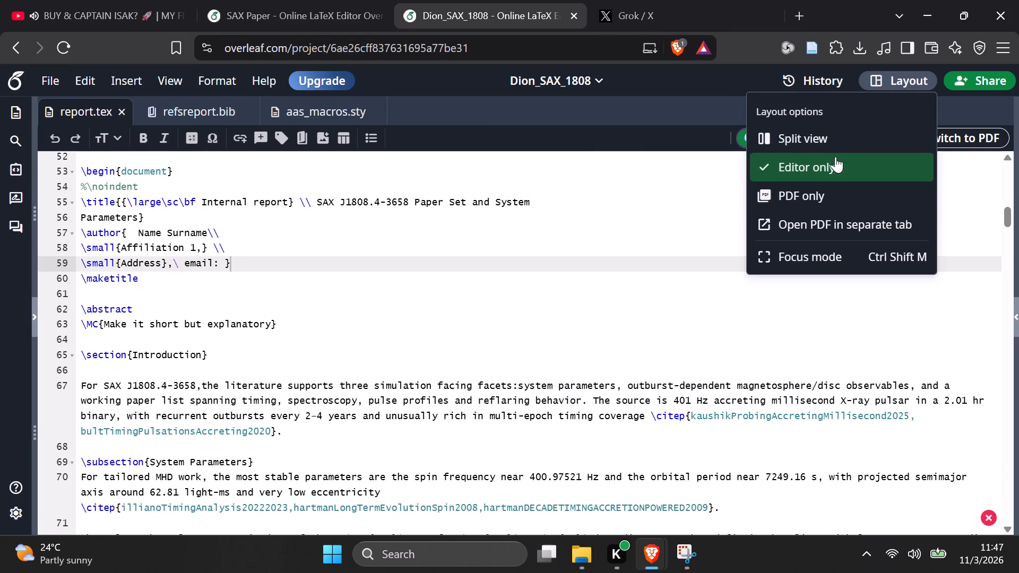
pyautogui.click(829, 141)
pyautogui.click(592, 105)
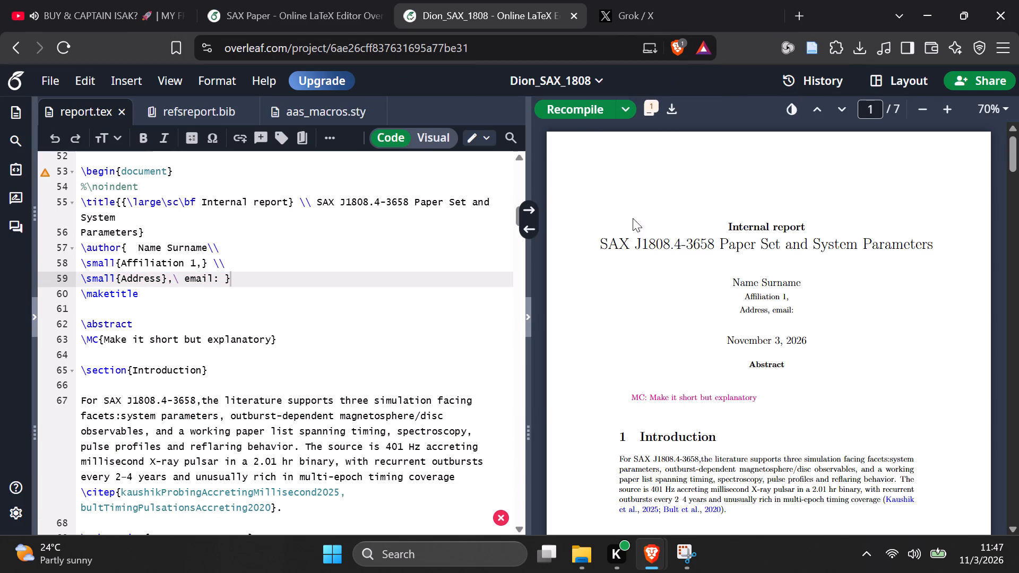
# Review the first two pages of the compiled PDF, including the title block, introduction and Table 1.
pyautogui.scroll(-1, 703, 270)
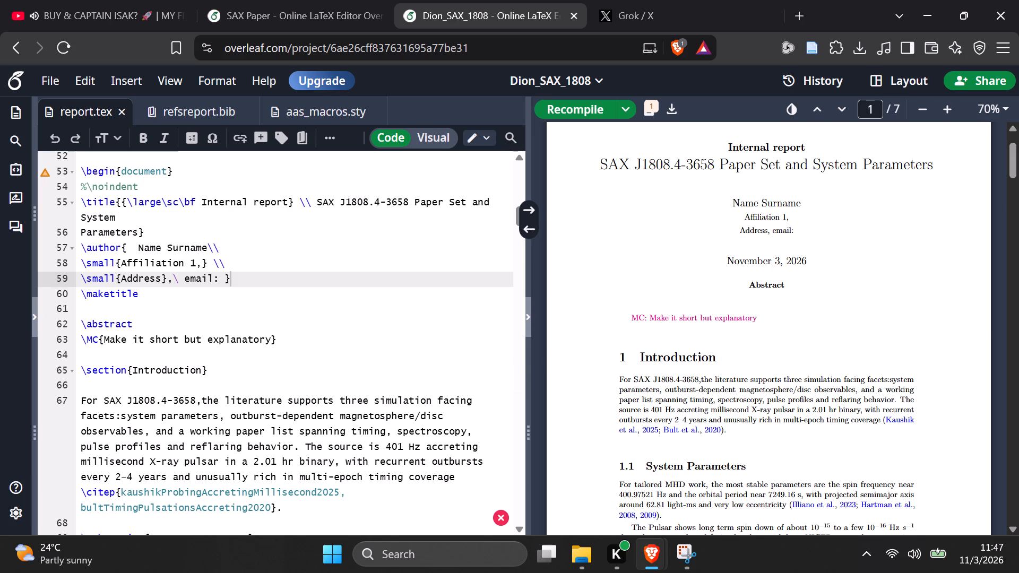
pyautogui.scroll(-1, 854, 378)
pyautogui.scroll(-1, 758, 349)
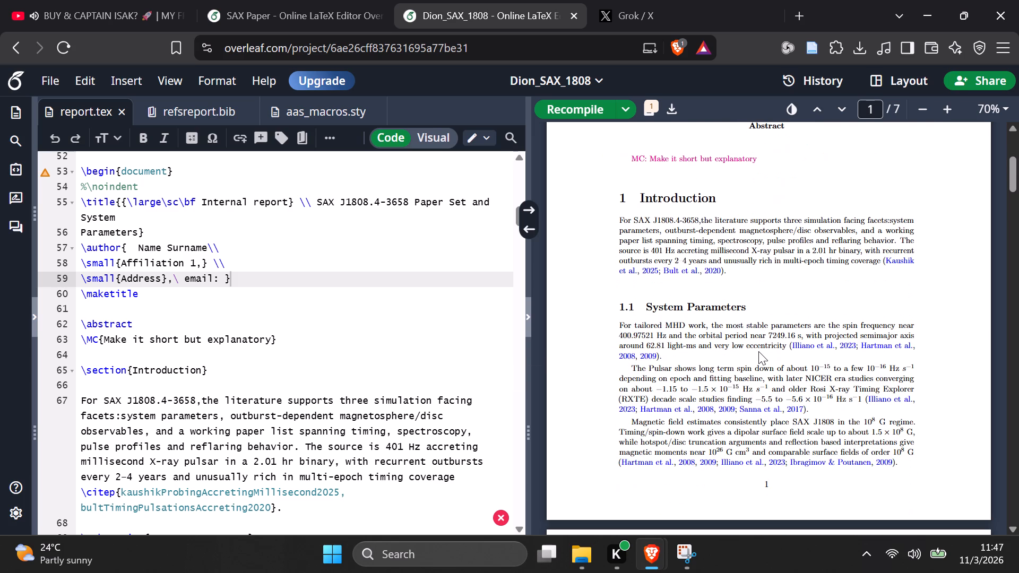
pyautogui.scroll(-4, 758, 354)
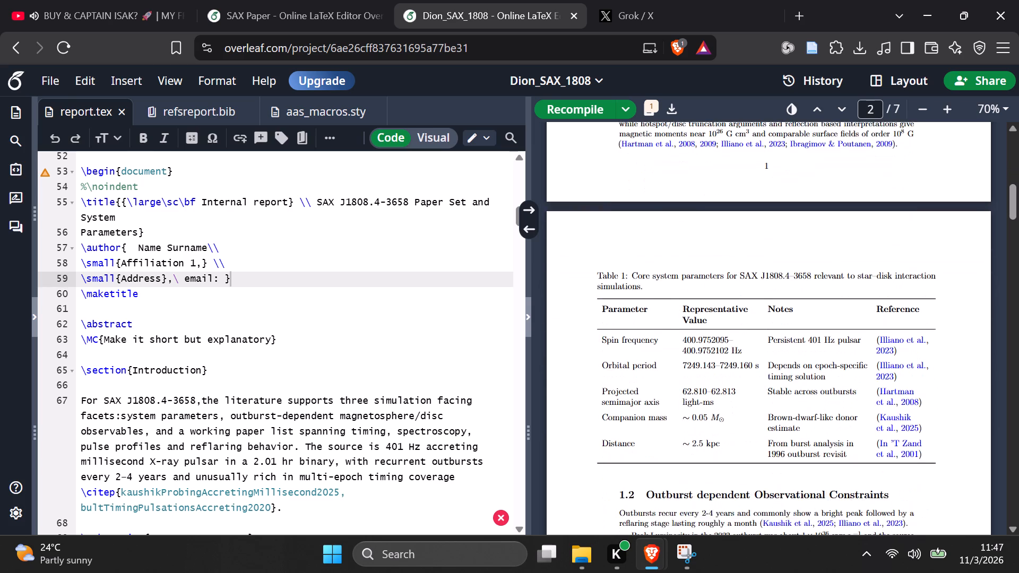
pyautogui.scroll(-1, 758, 355)
pyautogui.scroll(1, 758, 355)
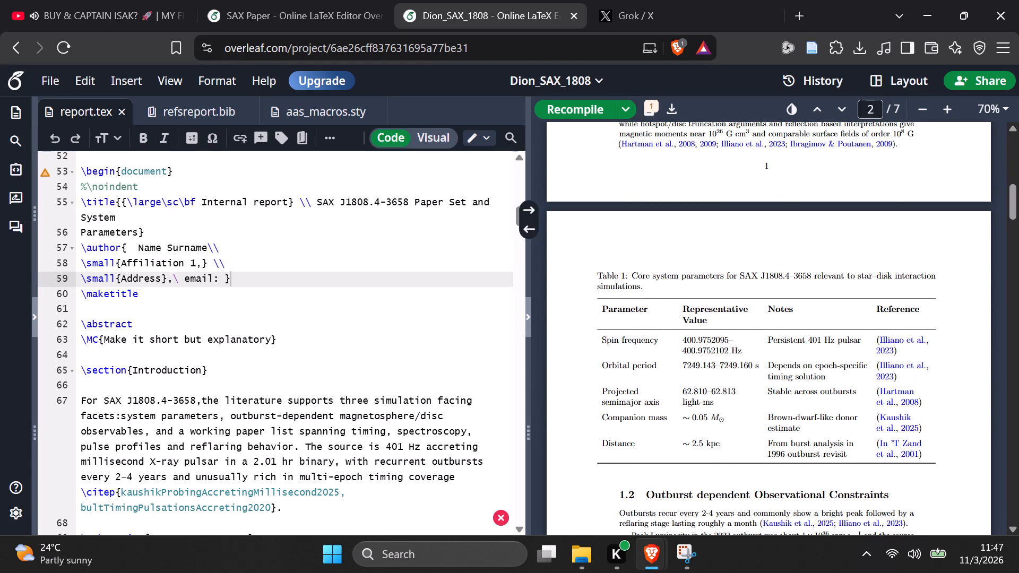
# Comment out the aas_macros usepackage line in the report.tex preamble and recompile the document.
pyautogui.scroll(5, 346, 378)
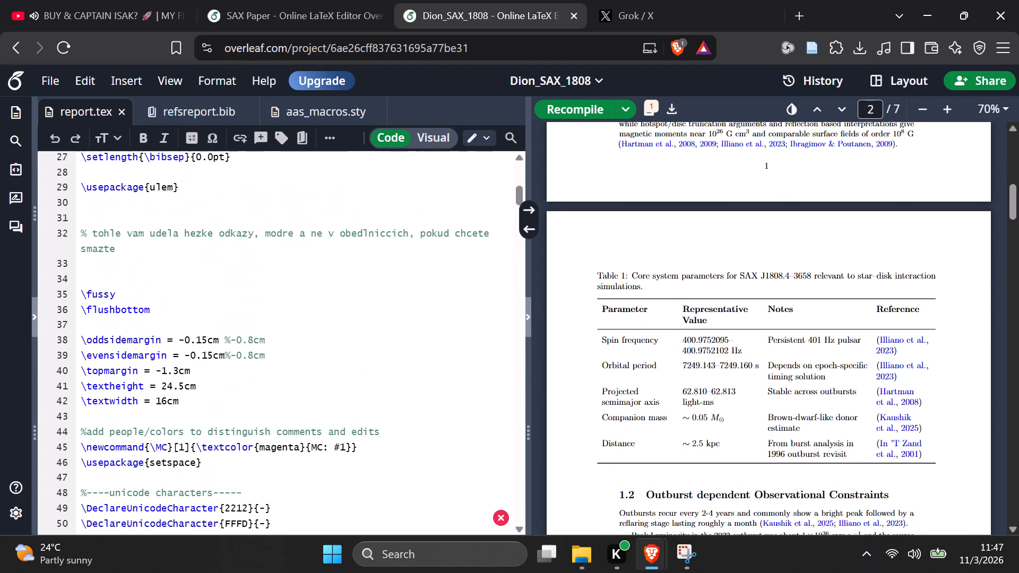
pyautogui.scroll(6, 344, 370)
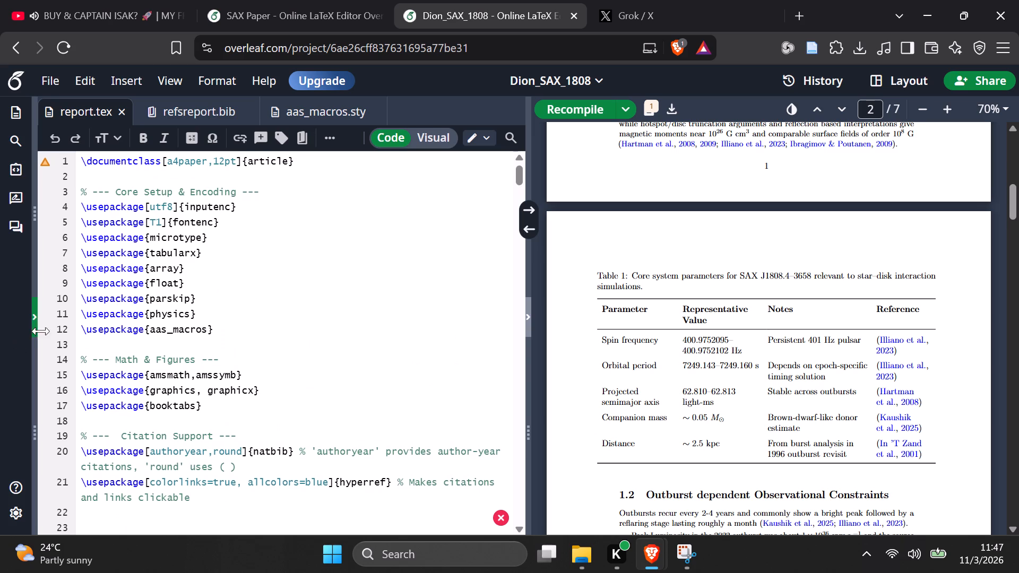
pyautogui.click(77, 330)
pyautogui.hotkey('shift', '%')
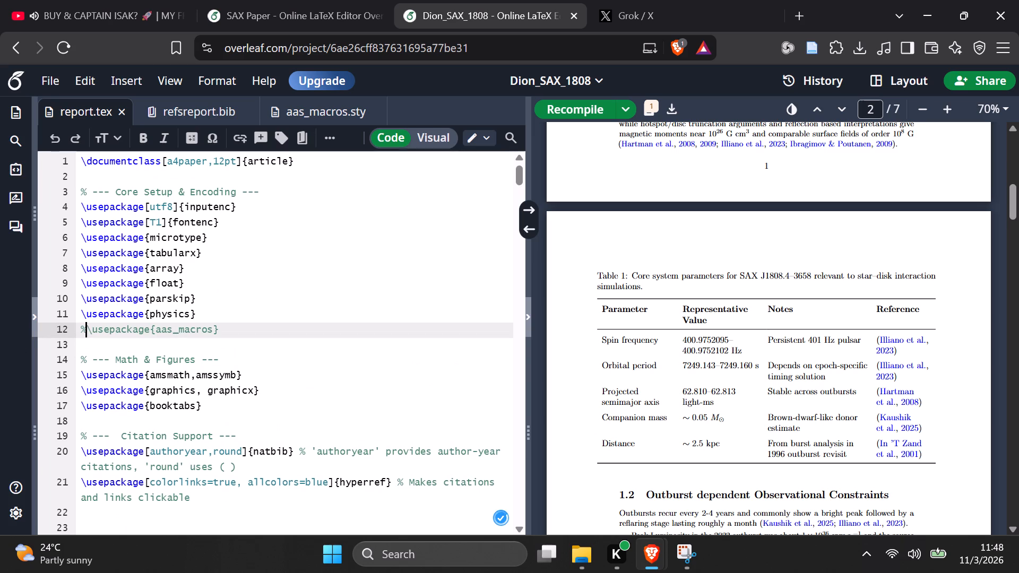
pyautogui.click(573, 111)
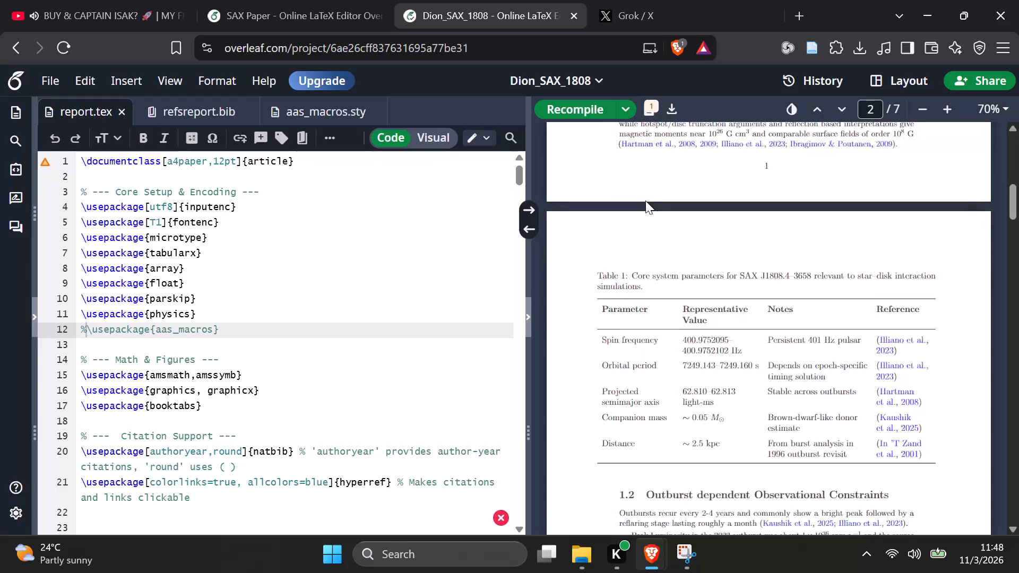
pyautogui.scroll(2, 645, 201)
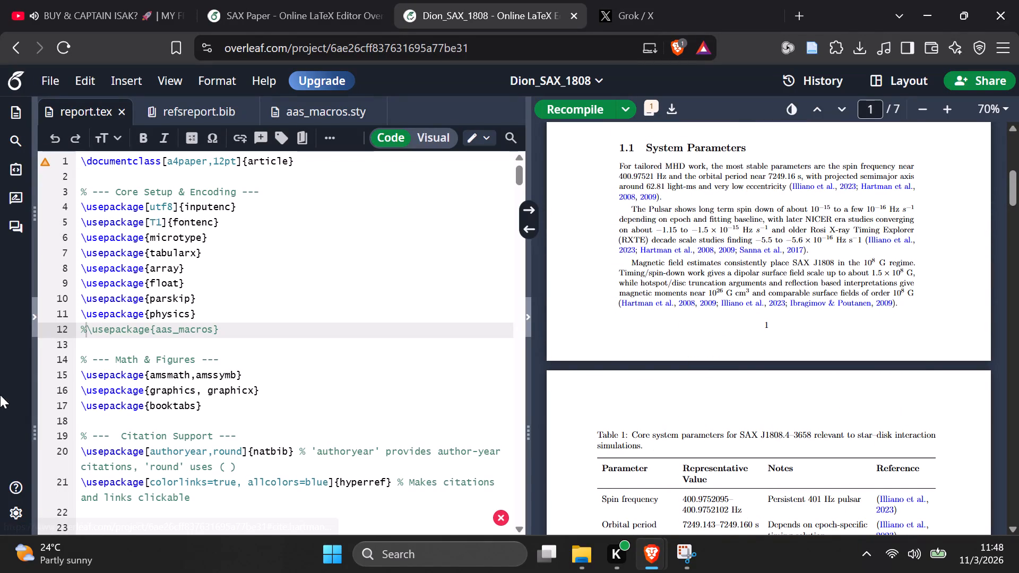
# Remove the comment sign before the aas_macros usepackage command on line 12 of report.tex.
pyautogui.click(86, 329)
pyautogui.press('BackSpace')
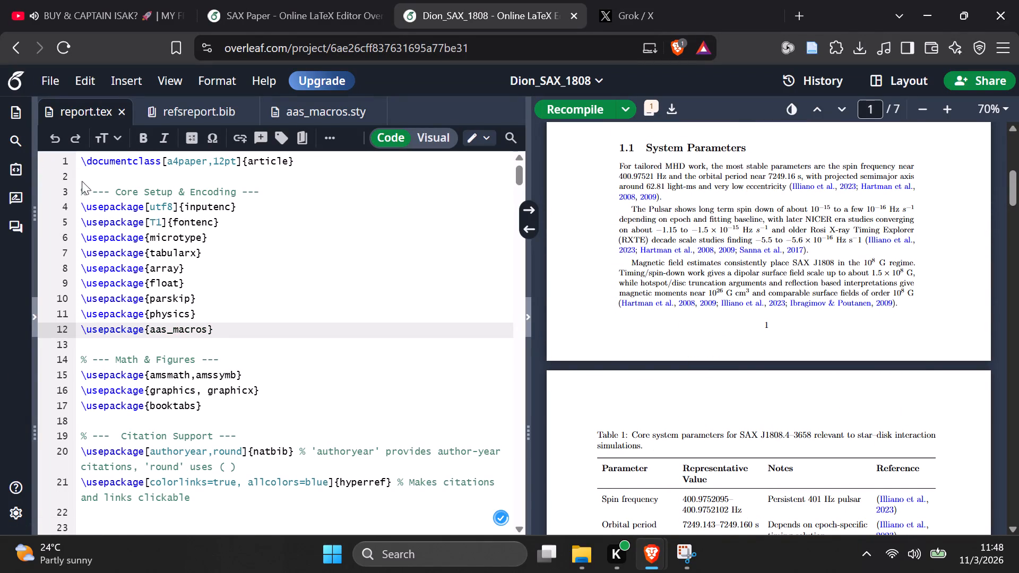
# Examine the report.tex preamble from the citation packages down to the page margin settings.
pyautogui.scroll(-2, 223, 388)
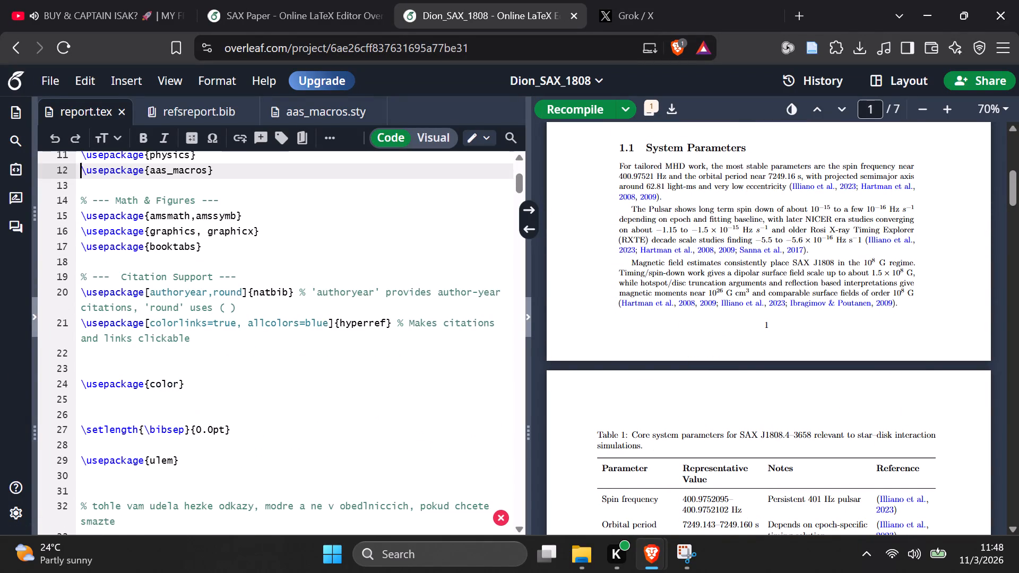
pyautogui.scroll(-1, 224, 378)
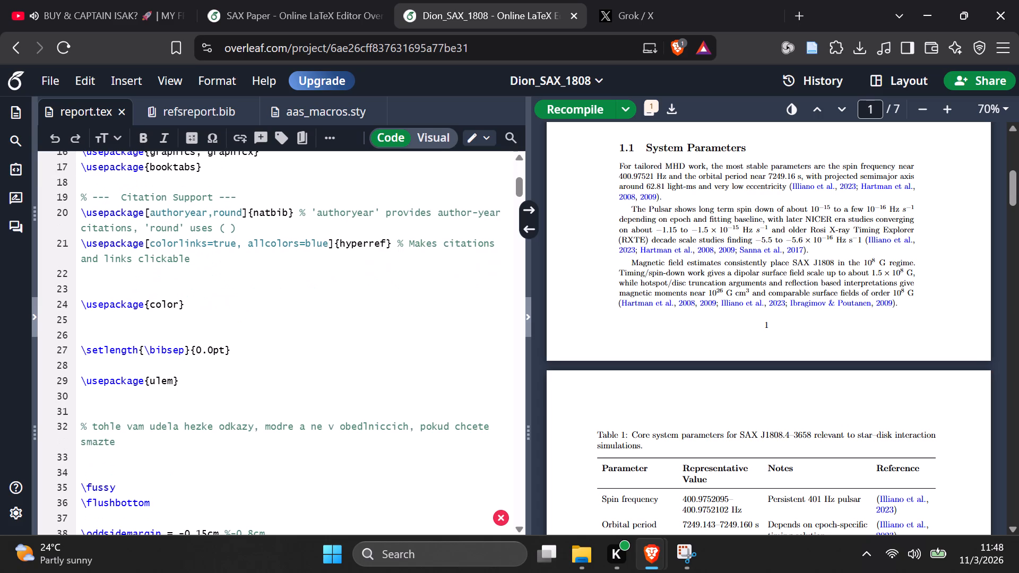
pyautogui.scroll(-1, 226, 371)
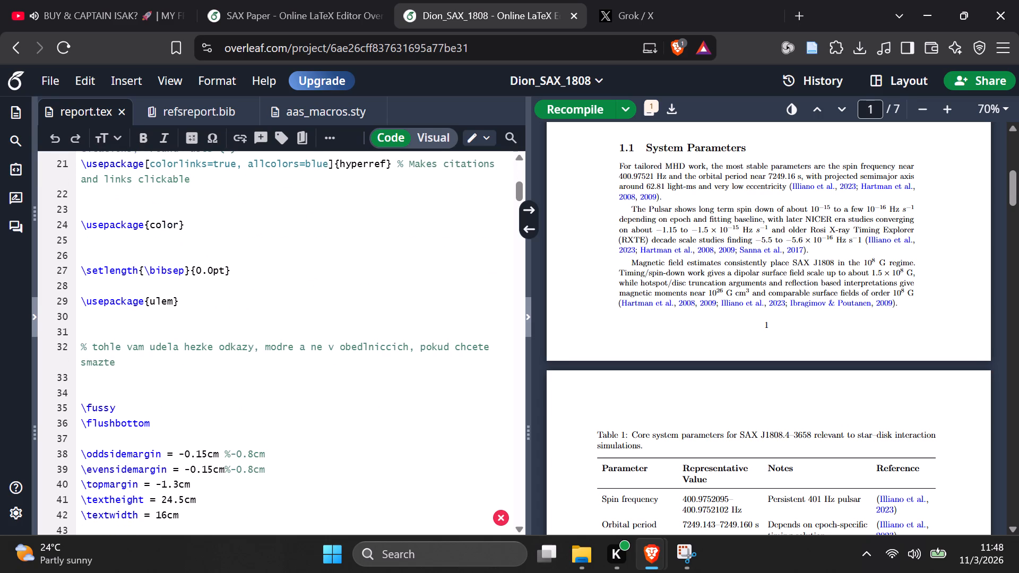
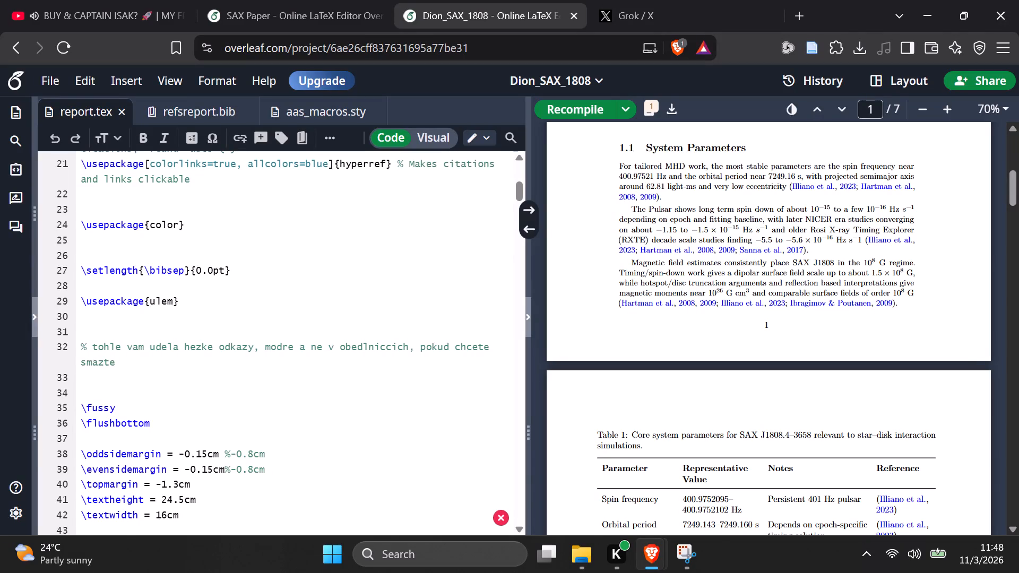
pyautogui.scroll(1, 227, 245)
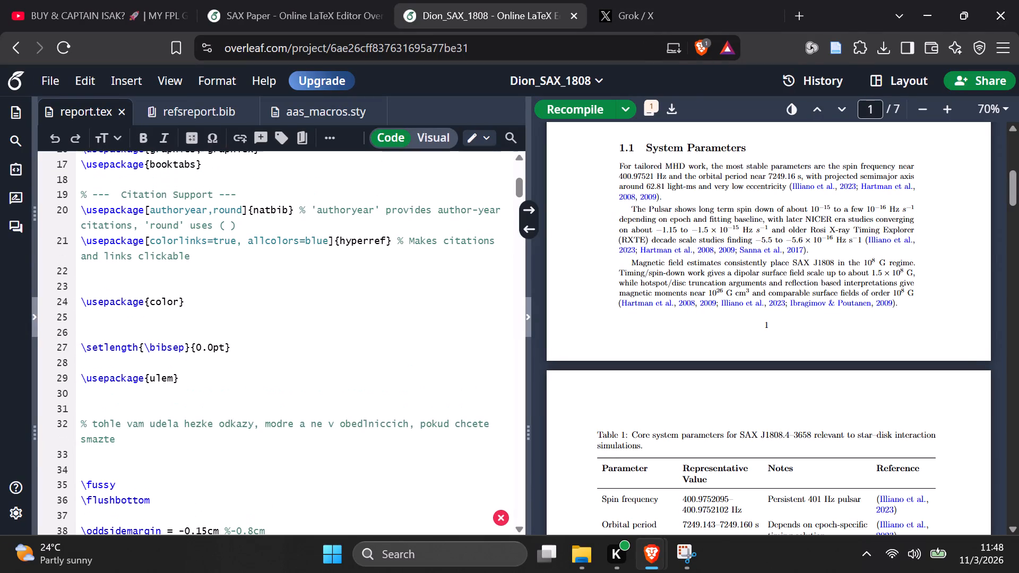
pyautogui.scroll(-2, 222, 277)
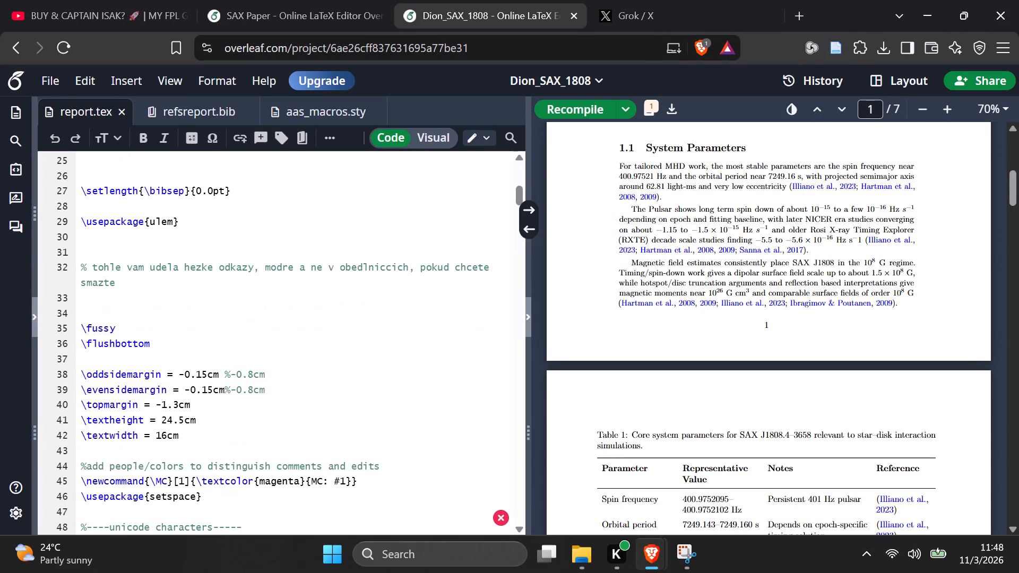
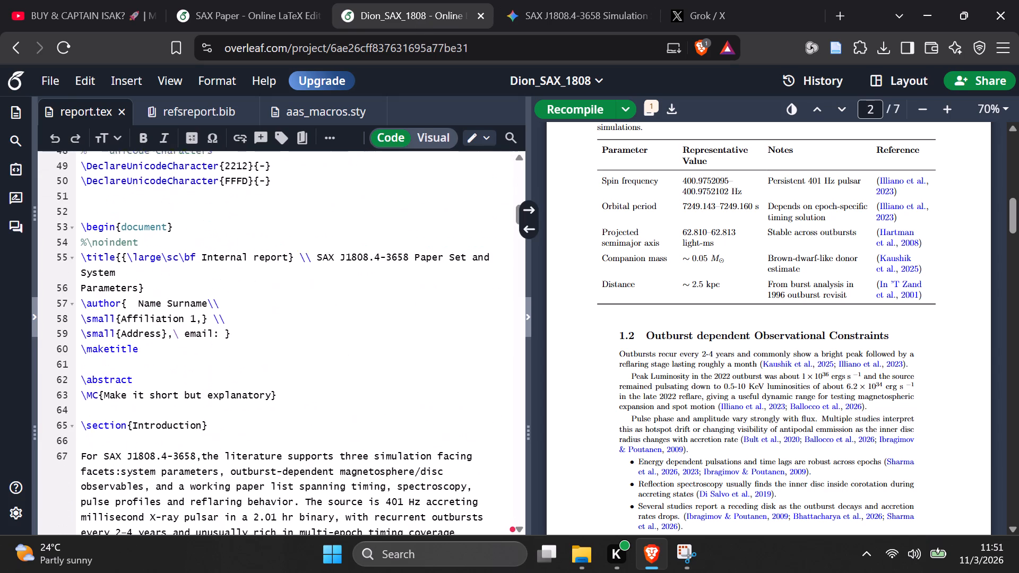
pyautogui.click(299, 380)
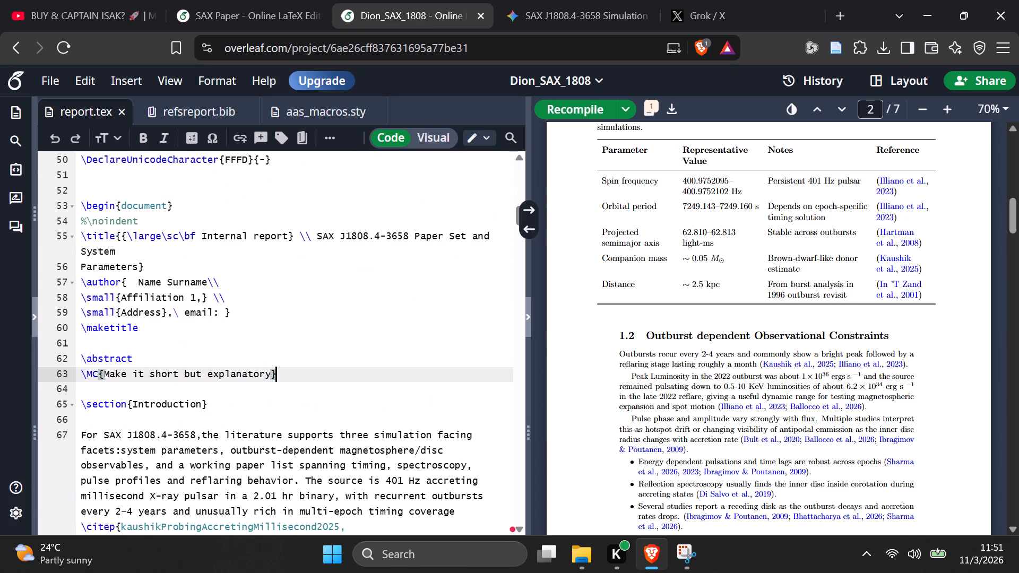
pyautogui.click(299, 380)
pyautogui.press('Return')
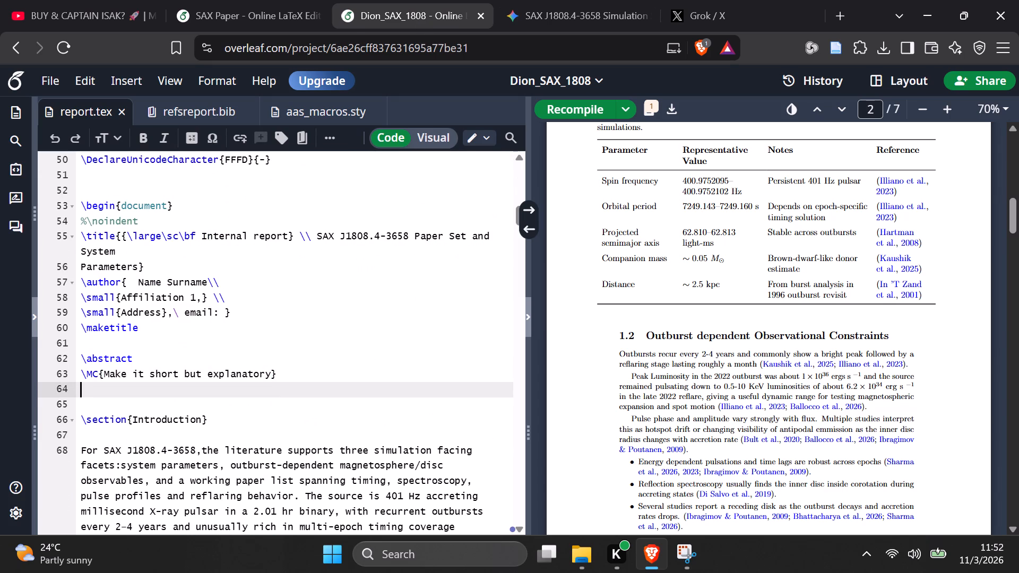
pyautogui.press('Return')
pyautogui.hotkey('ctrl', 'v')
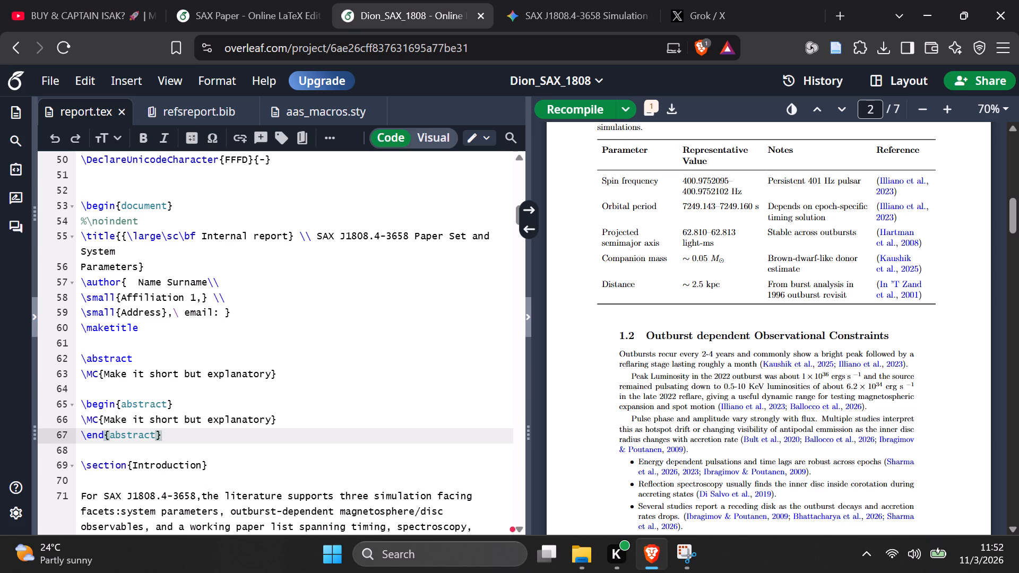
# Delete the old bare \abstract command with its \MC line and the extra blank lines above the new abstract environment.
pyautogui.moveTo(293, 379); pyautogui.dragTo(80, 359)
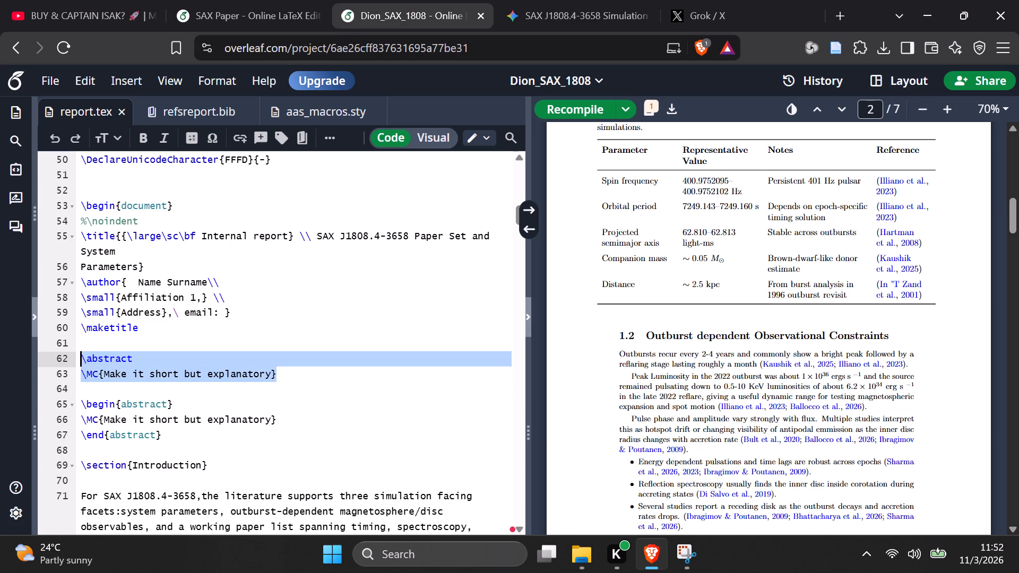
pyautogui.press('BackSpace')
pyautogui.press('Delete')
pyautogui.press('Delete')
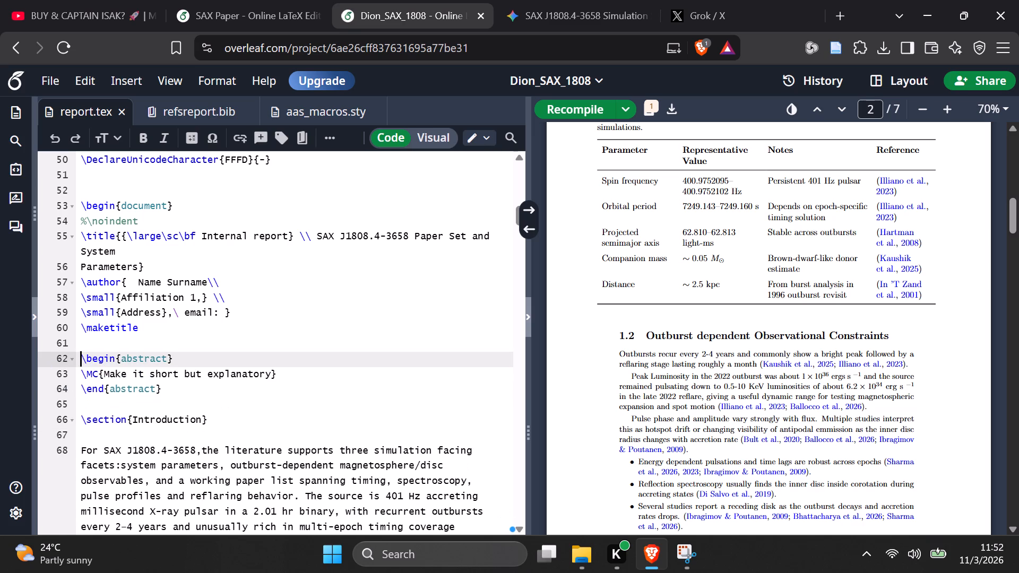
# Recompile the report and check the abstract and paragraph formatting on the first pages of the PDF.
pyautogui.click(582, 112)
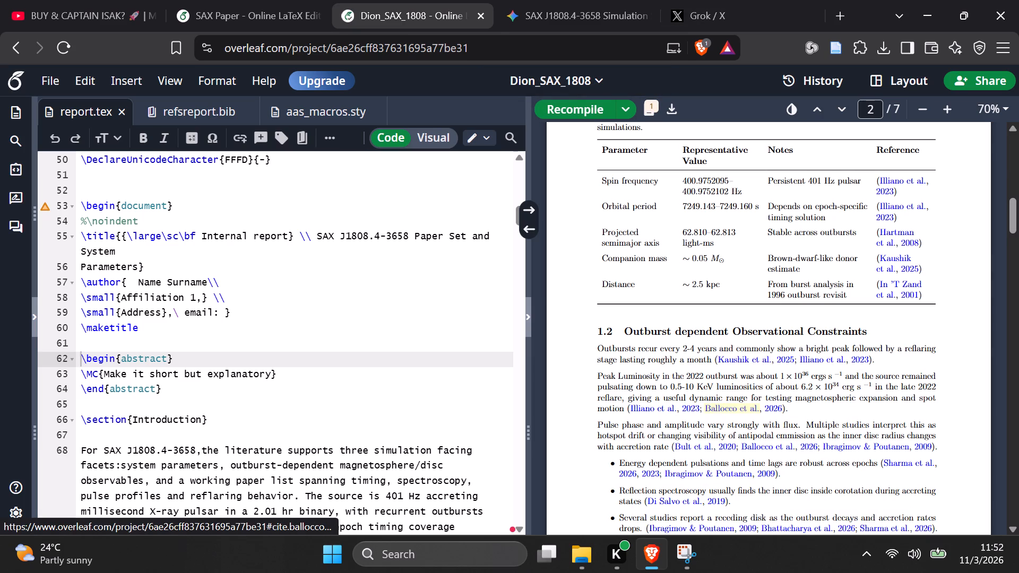
pyautogui.scroll(-1, 744, 362)
pyautogui.scroll(6, 744, 362)
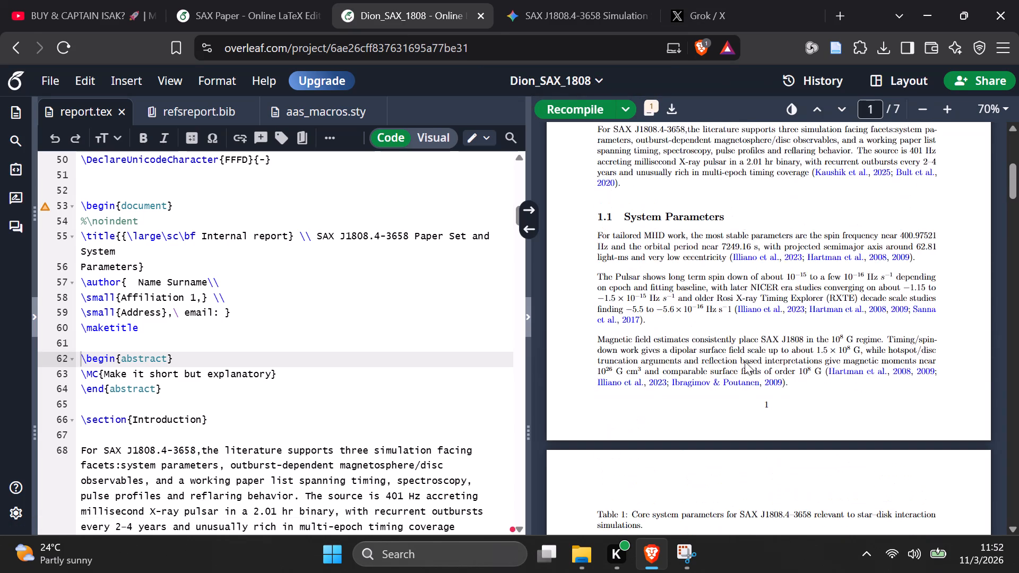
pyautogui.scroll(4, 745, 361)
pyautogui.scroll(-1, 745, 361)
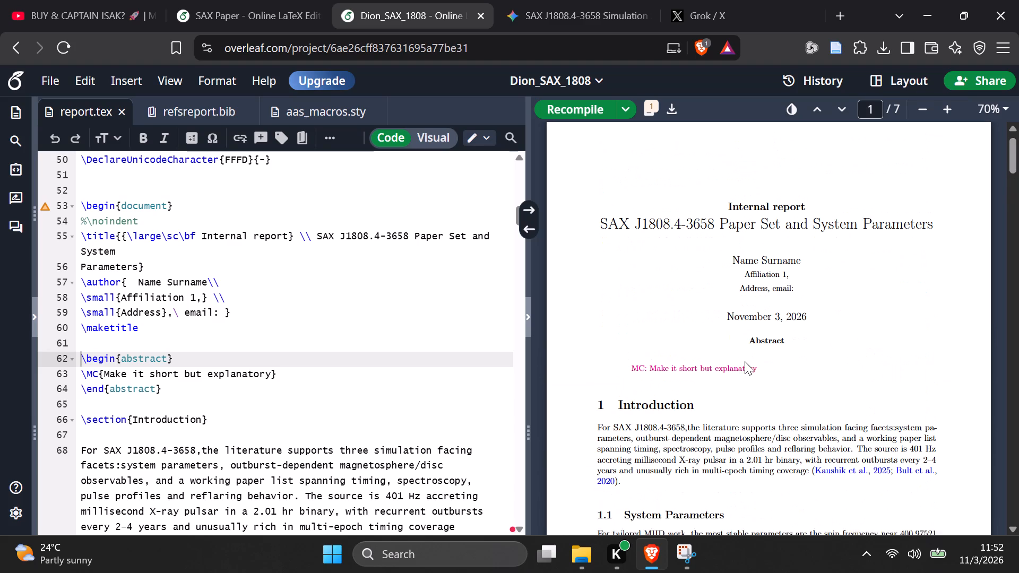
pyautogui.scroll(-2, 745, 361)
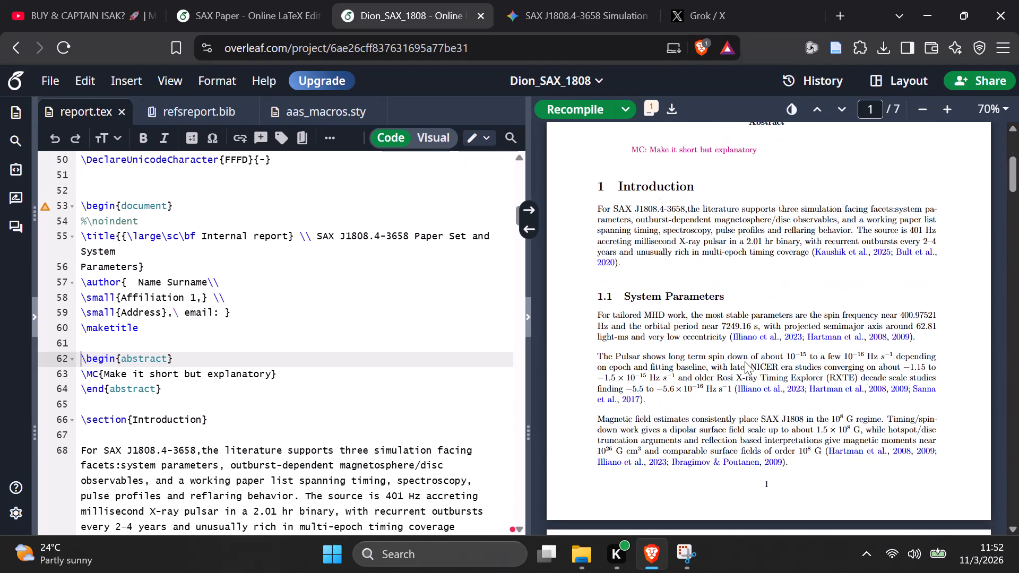
pyautogui.scroll(-1, 745, 362)
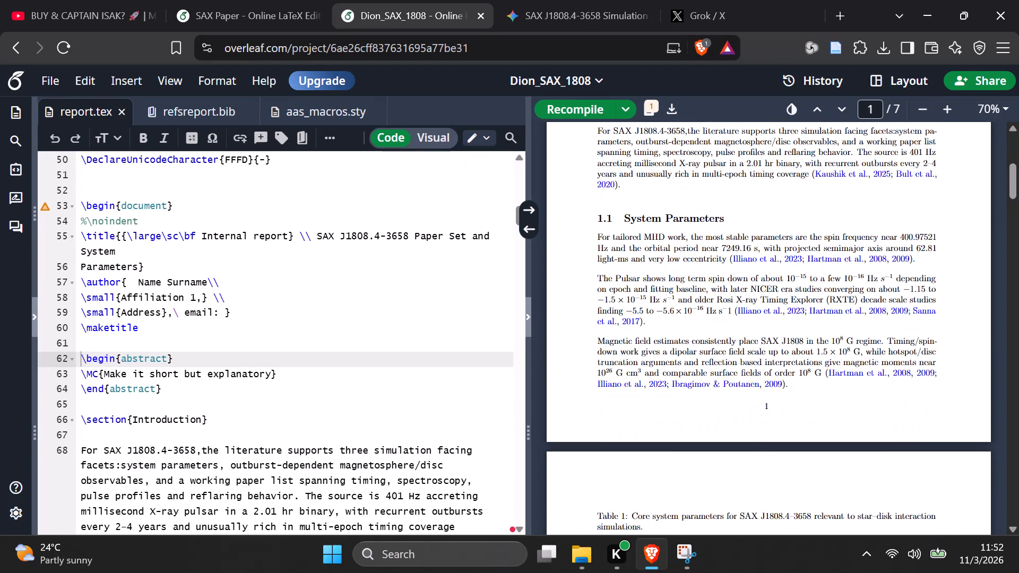
pyautogui.scroll(-1, 744, 368)
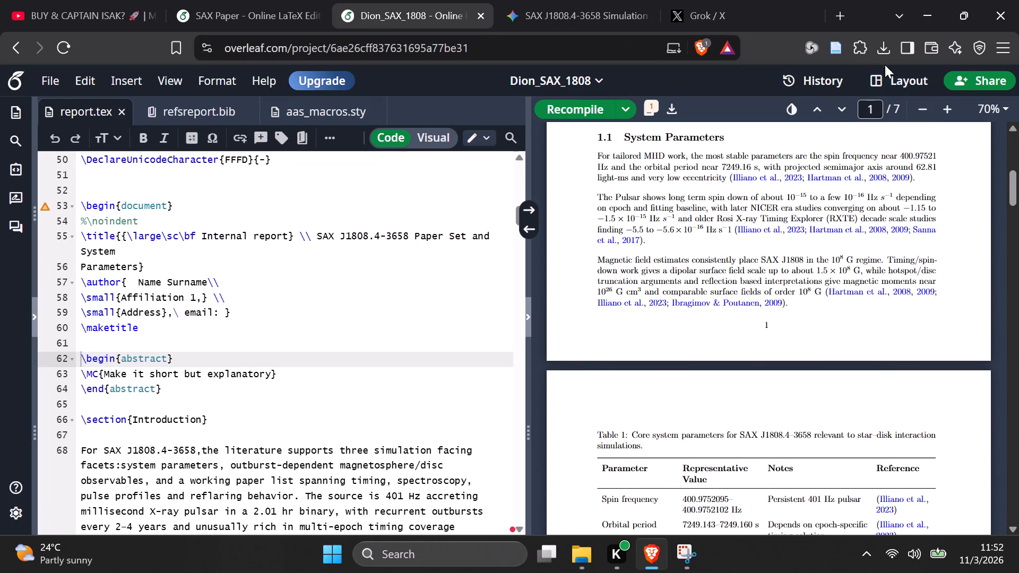
# Show the Dion_SAX_1808 report as PDF only and review the formatting of every page through the References.
pyautogui.click(892, 77)
pyautogui.click(822, 191)
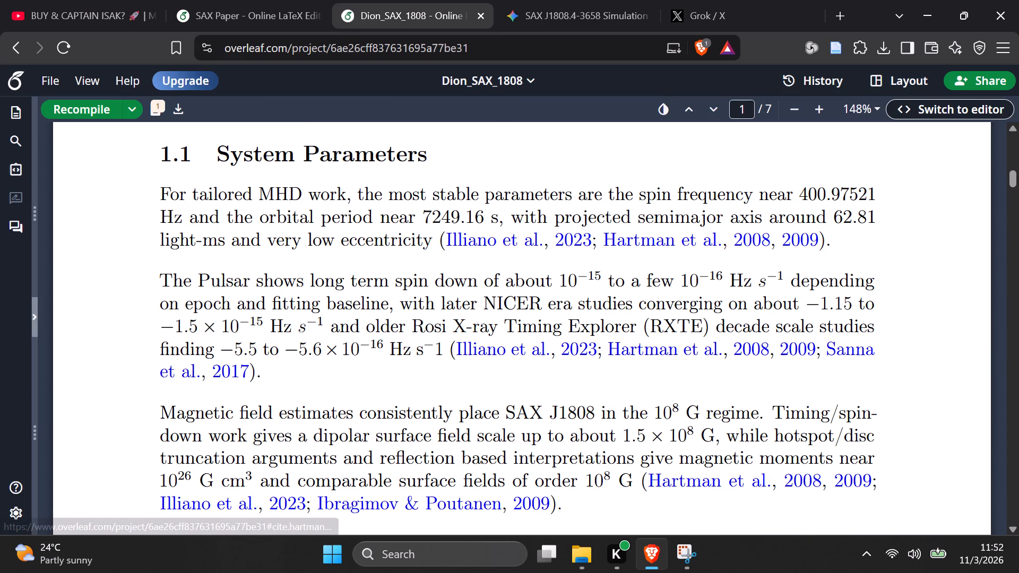
pyautogui.scroll(-3, 490, 324)
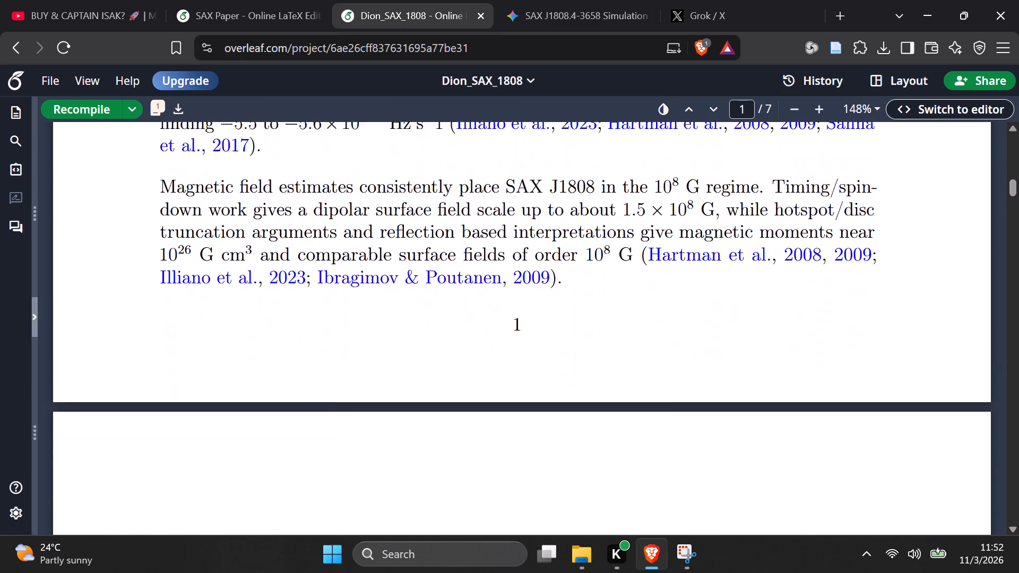
pyautogui.scroll(-20, 490, 325)
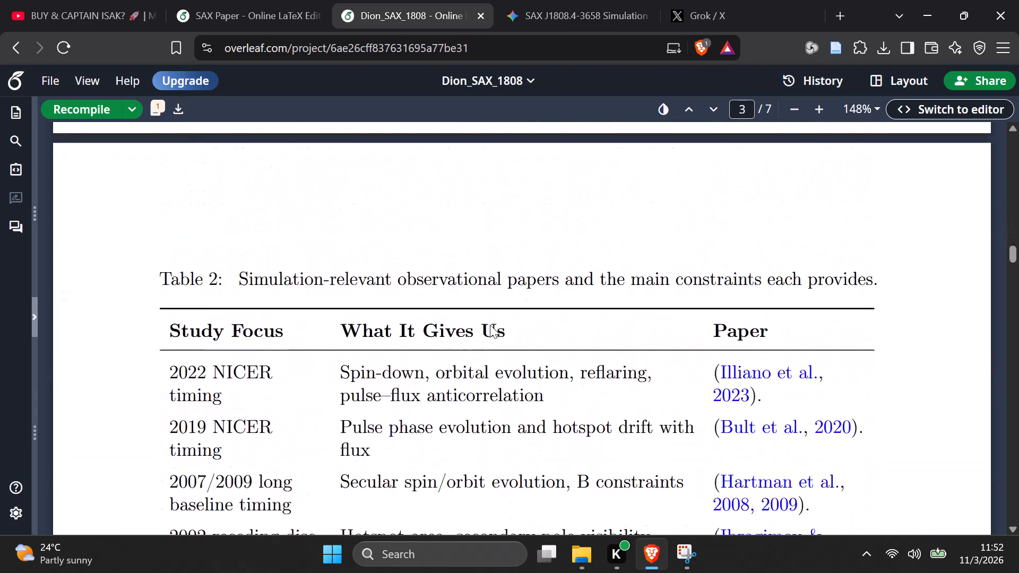
pyautogui.scroll(-17, 490, 325)
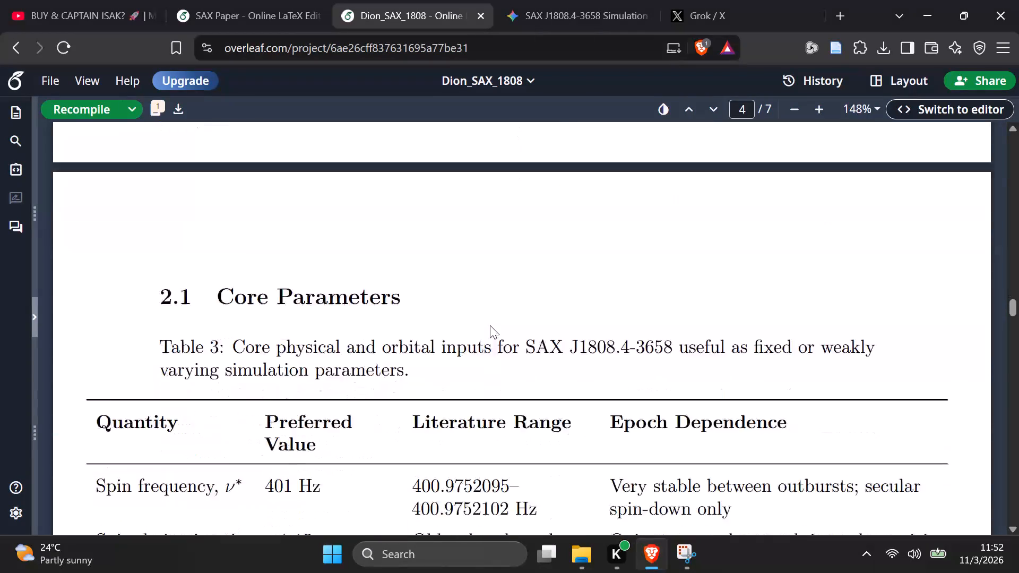
pyautogui.scroll(-11, 490, 325)
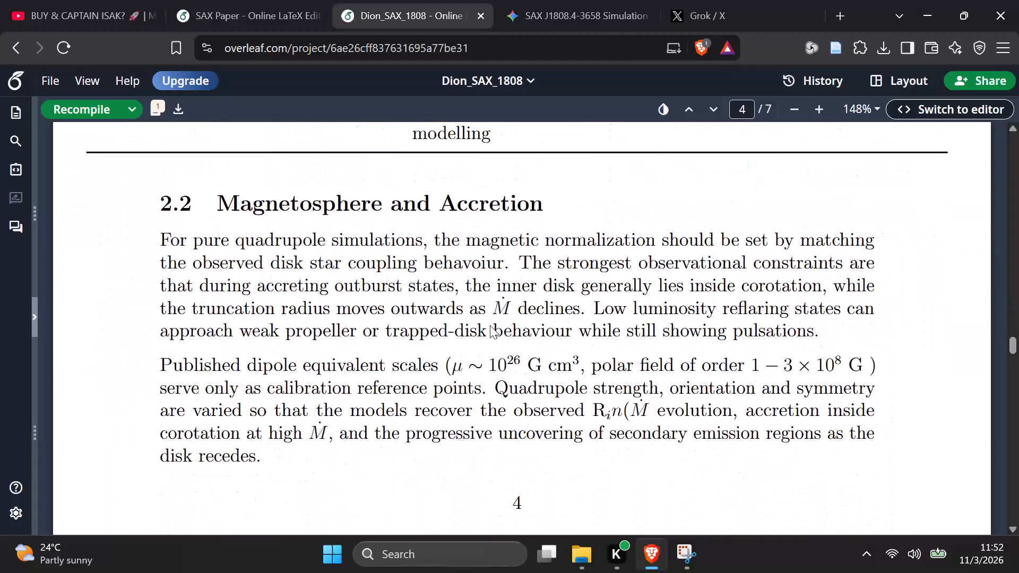
pyautogui.scroll(-12, 490, 325)
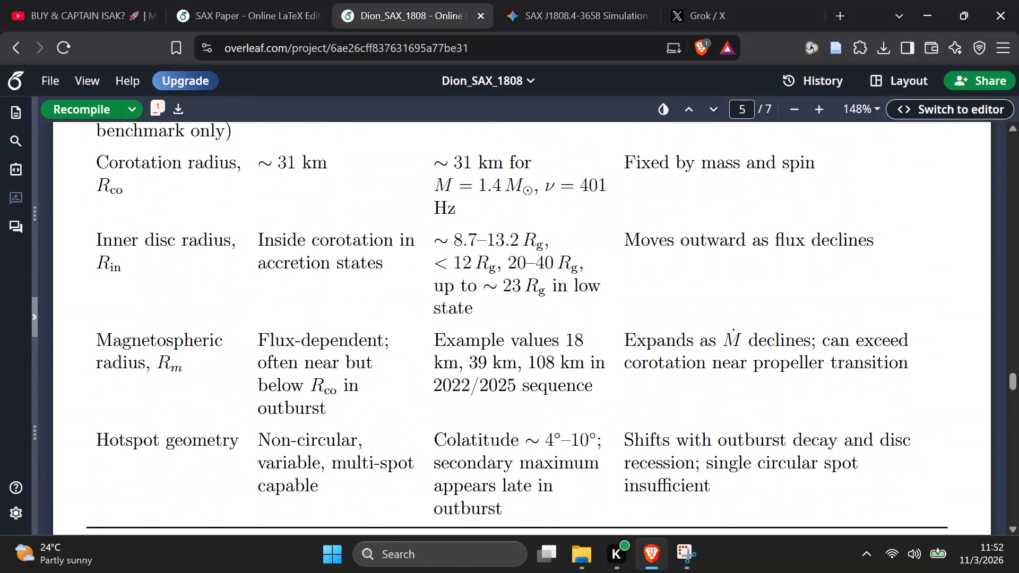
pyautogui.scroll(-14, 490, 327)
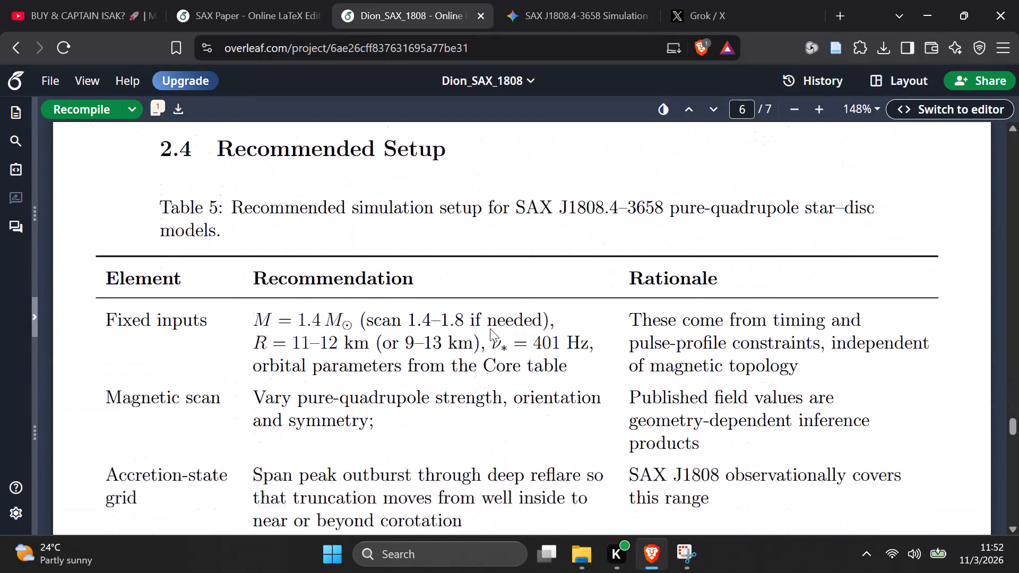
pyautogui.scroll(-11, 490, 328)
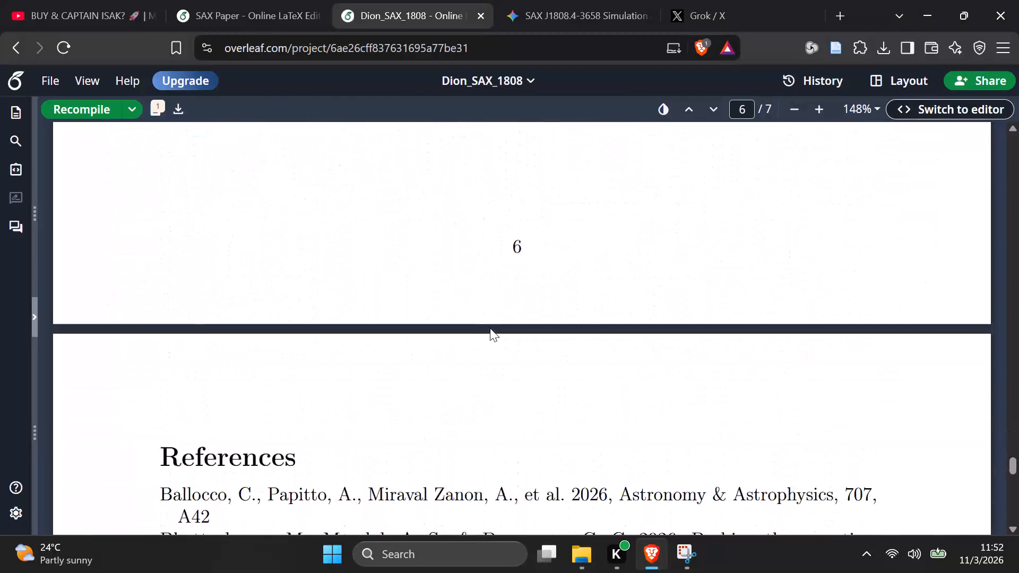
pyautogui.scroll(-13, 490, 328)
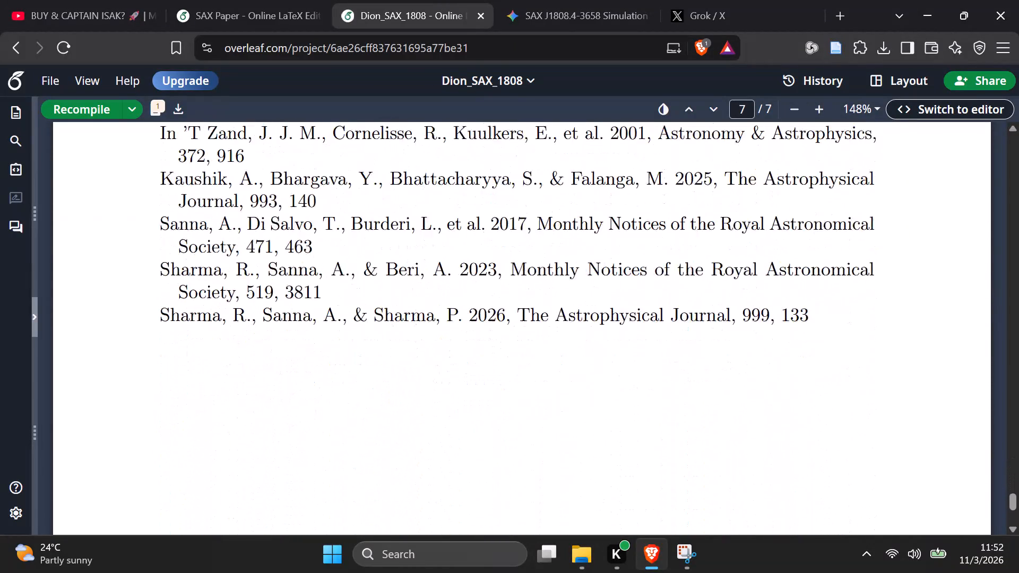
pyautogui.scroll(-6, 490, 329)
pyautogui.scroll(9, 490, 329)
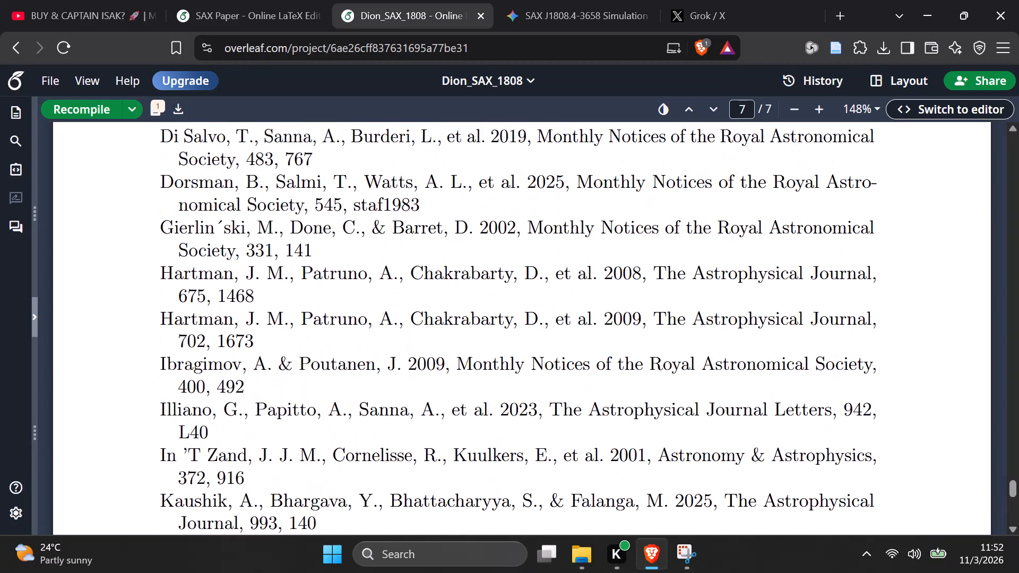
pyautogui.scroll(1, 490, 329)
# Show the original SAX Paper project's compiled PDF and review its formatting from the first page through the References.
pyautogui.click(220, 0)
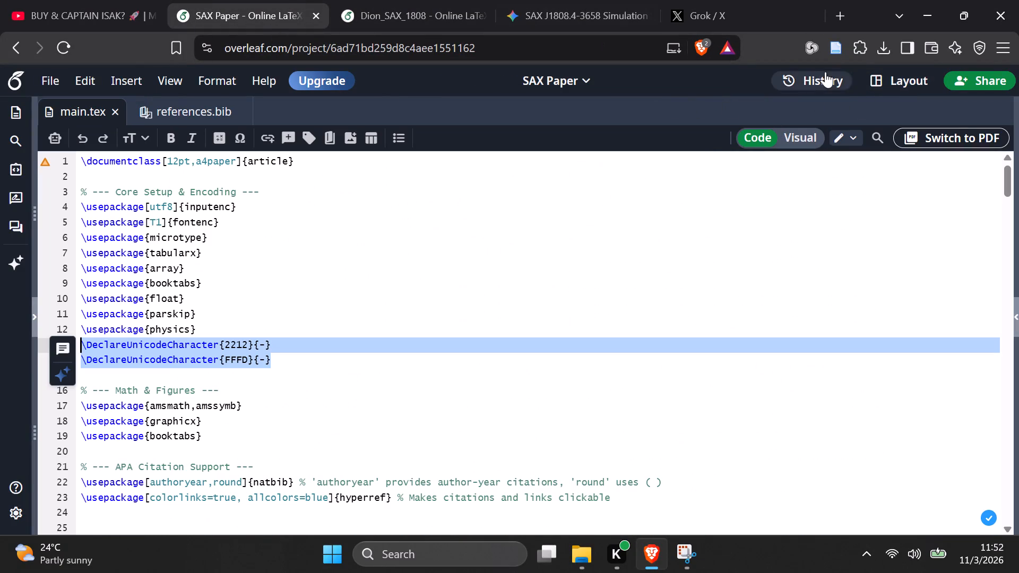
pyautogui.click(922, 143)
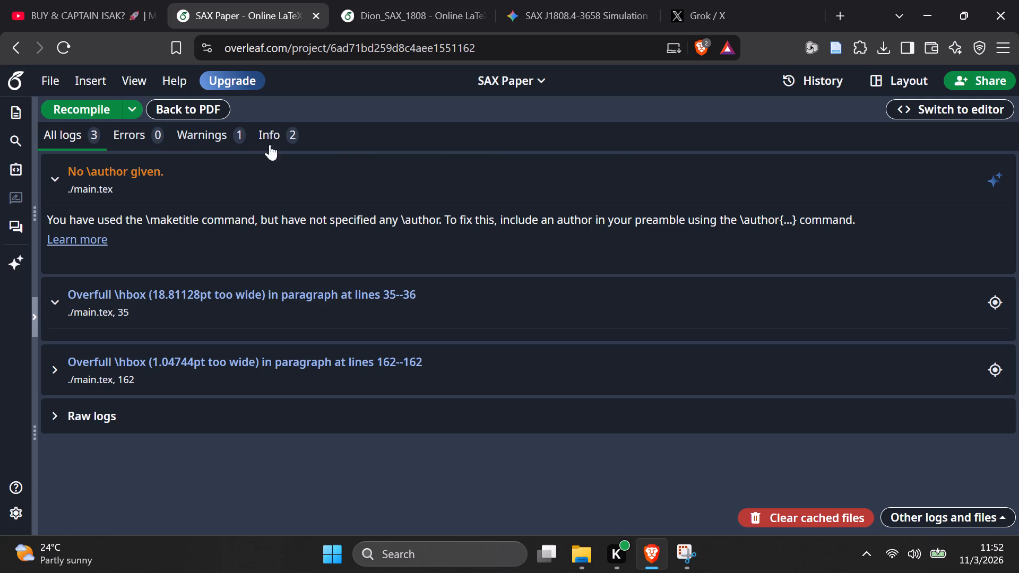
pyautogui.click(163, 111)
pyautogui.scroll(-1, 211, 248)
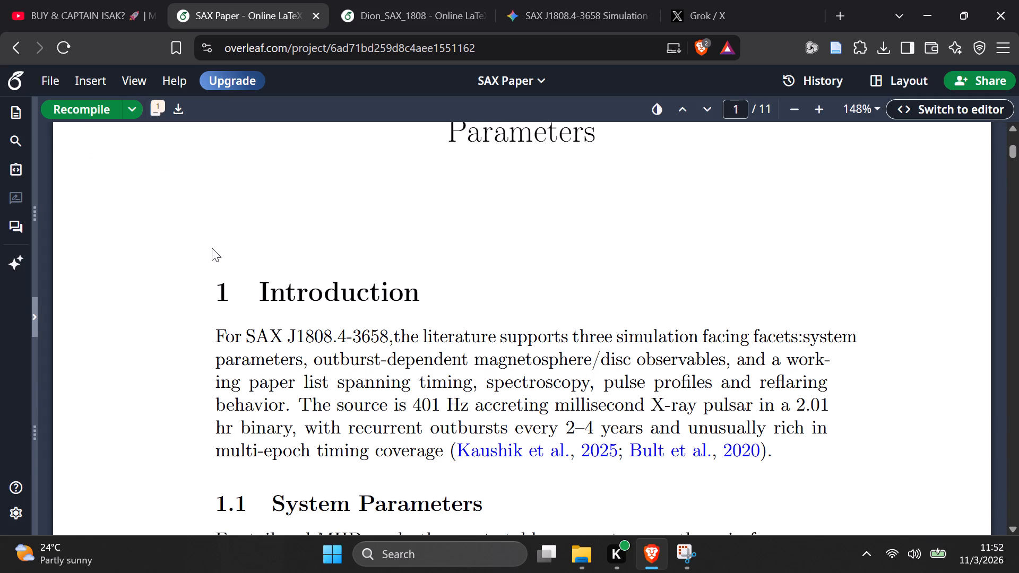
pyautogui.scroll(-20, 212, 248)
pyautogui.scroll(-10, 212, 248)
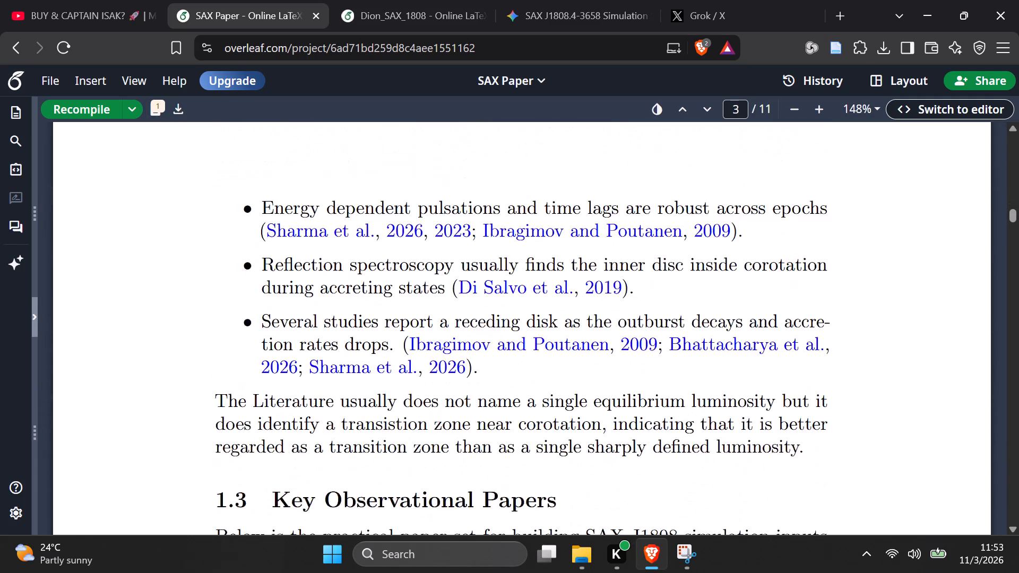
pyautogui.scroll(-20, 344, 284)
pyautogui.scroll(-10, 344, 284)
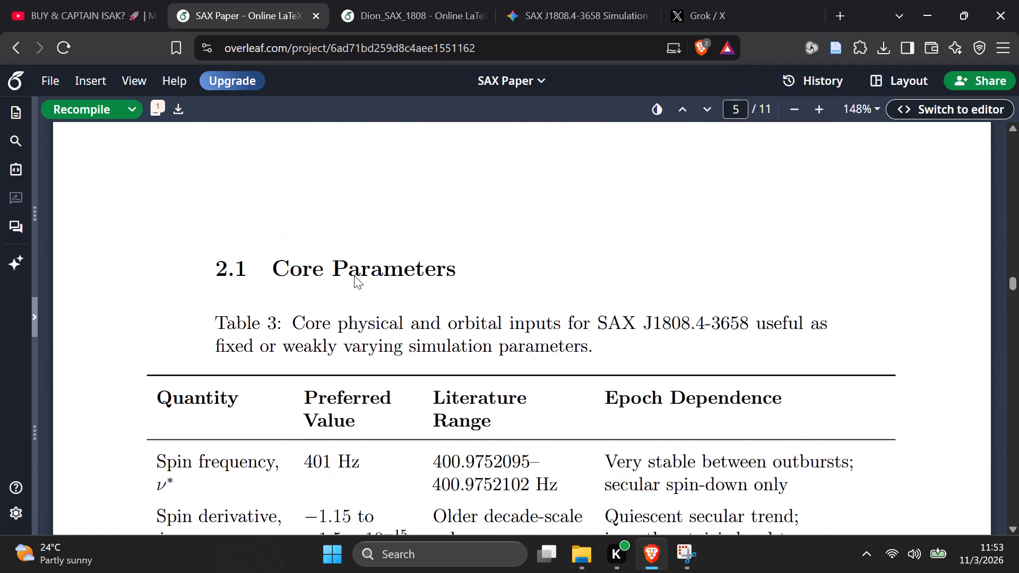
pyautogui.scroll(-20, 354, 275)
pyautogui.scroll(-10, 354, 275)
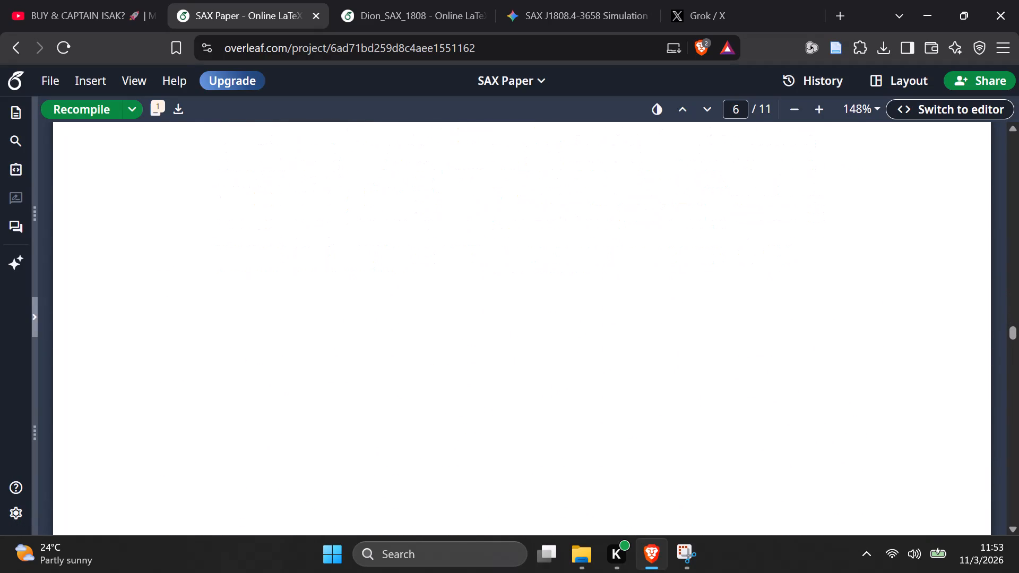
pyautogui.scroll(-20, 349, 285)
pyautogui.scroll(-10, 349, 285)
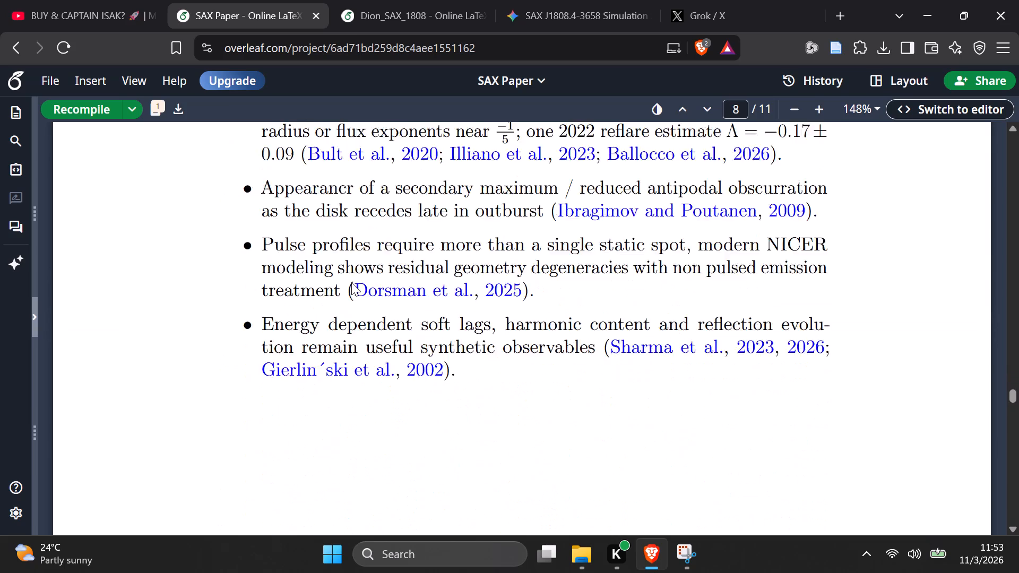
pyautogui.scroll(-20, 351, 282)
pyautogui.scroll(-1, 351, 282)
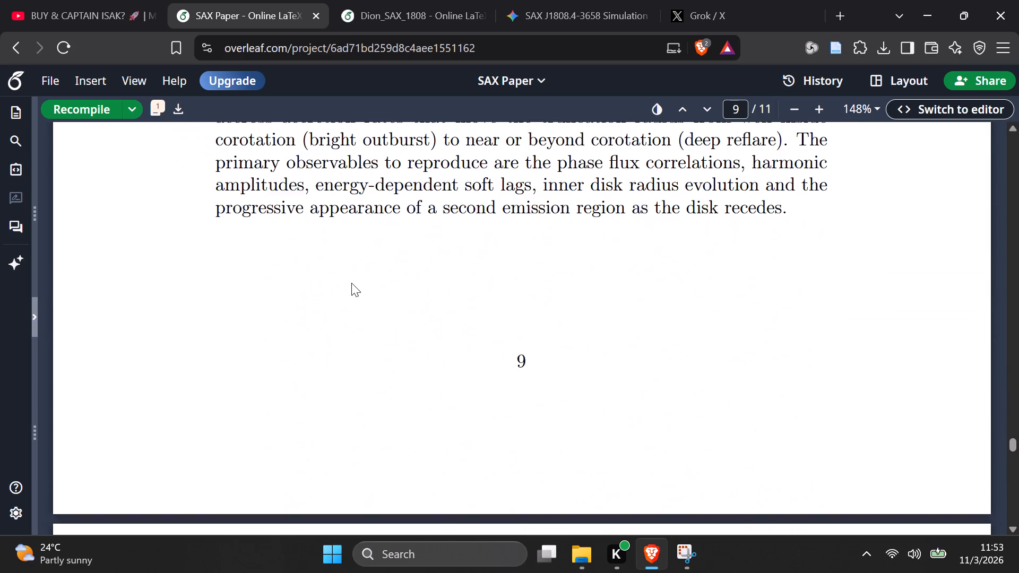
pyautogui.scroll(-10, 351, 283)
pyautogui.scroll(4, 351, 284)
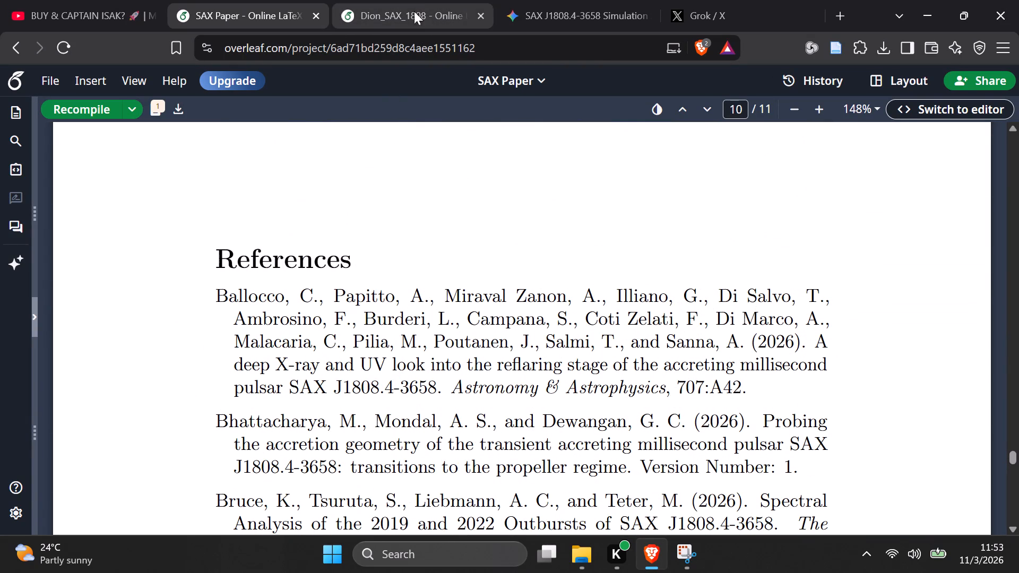
# Place the Dion_SAX_1808 and SAX Paper PDFs in side-by-side windows and compare their References sections.
pyautogui.moveTo(422, 14); pyautogui.dragTo(459, 93)
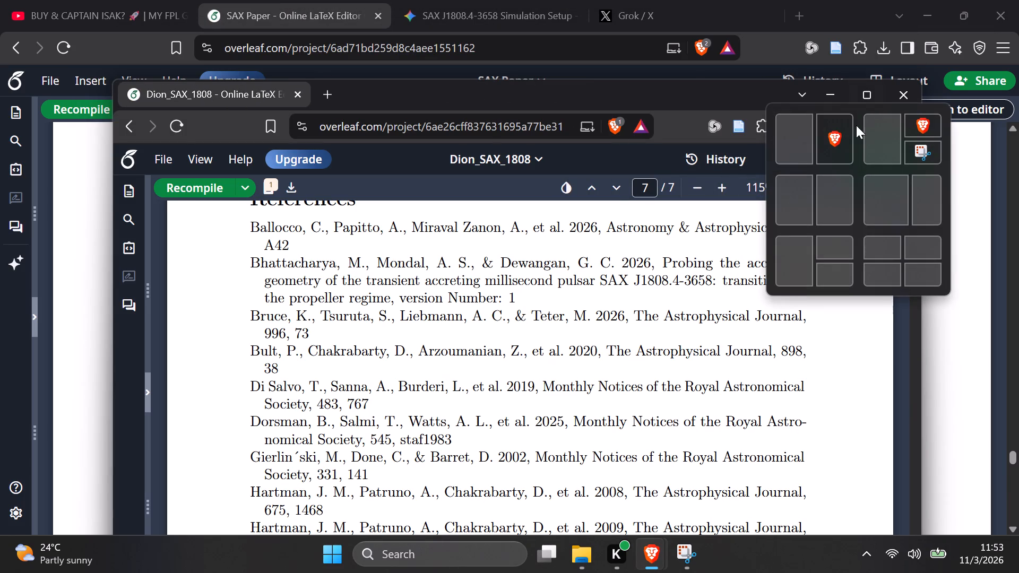
pyautogui.click(840, 197)
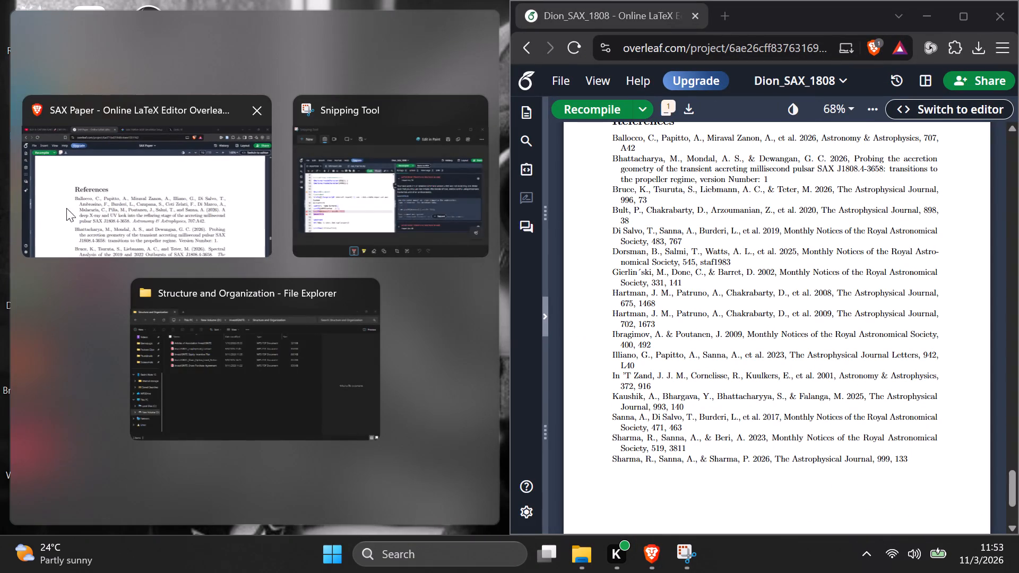
pyautogui.click(85, 204)
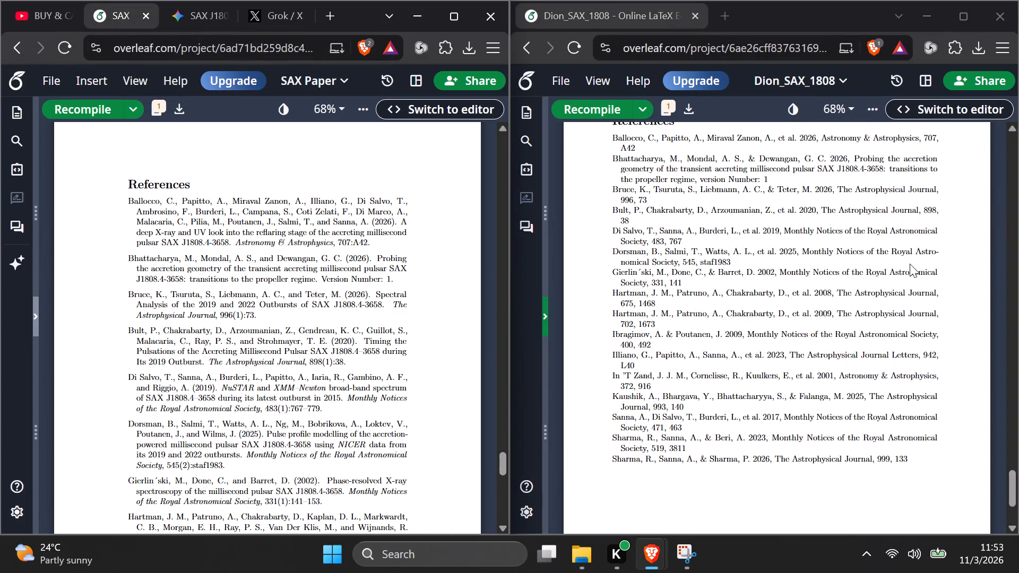
pyautogui.scroll(1, 904, 271)
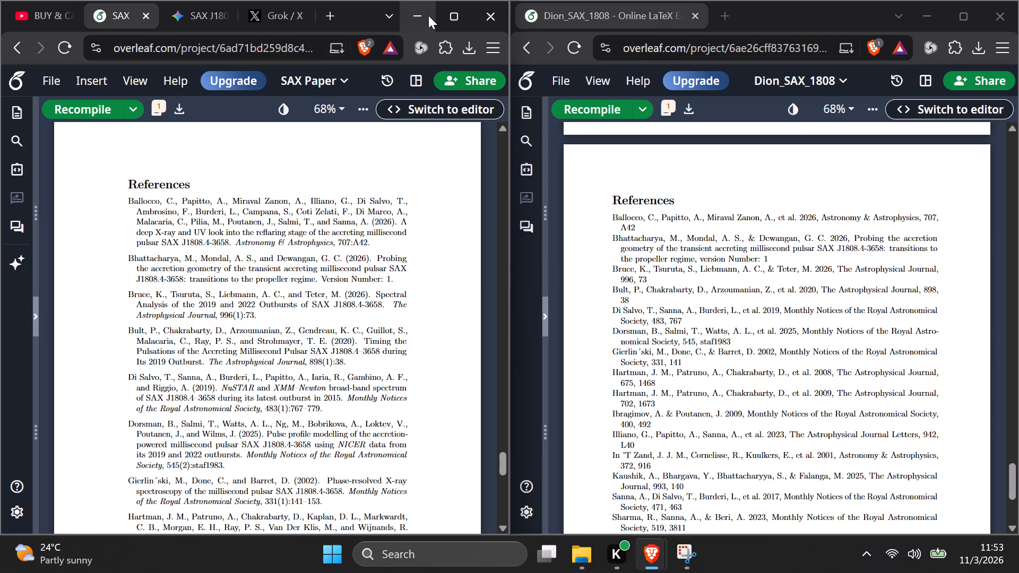
# Merge the Dion_SAX_1808 window back into the main browser window, maximize it, and place its tab right after SAX Paper.
pyautogui.moveTo(617, 11); pyautogui.dragTo(616, 11)
pyautogui.moveTo(616, 11); pyautogui.dragTo(330, 8)
pyautogui.moveTo(337, 9); pyautogui.dragTo(319, 13)
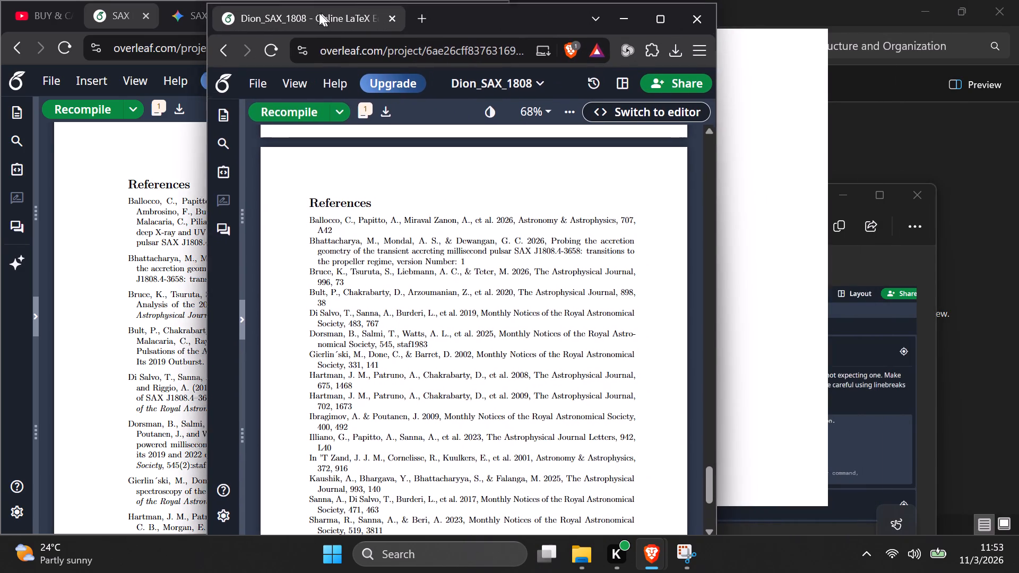
pyautogui.moveTo(319, 13); pyautogui.dragTo(283, 12)
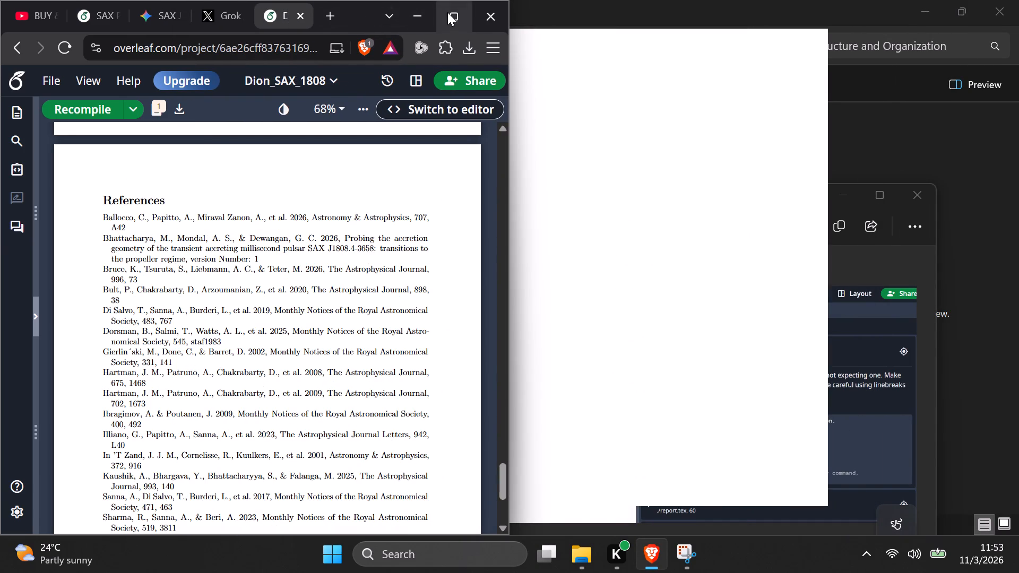
pyautogui.click(448, 12)
pyautogui.click(718, 0)
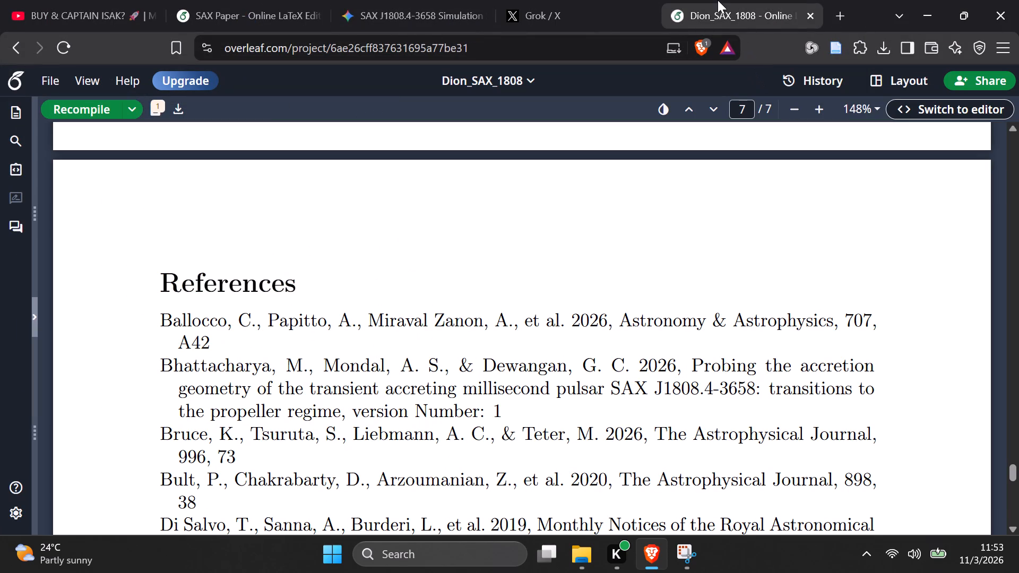
pyautogui.moveTo(728, 15); pyautogui.dragTo(397, 20)
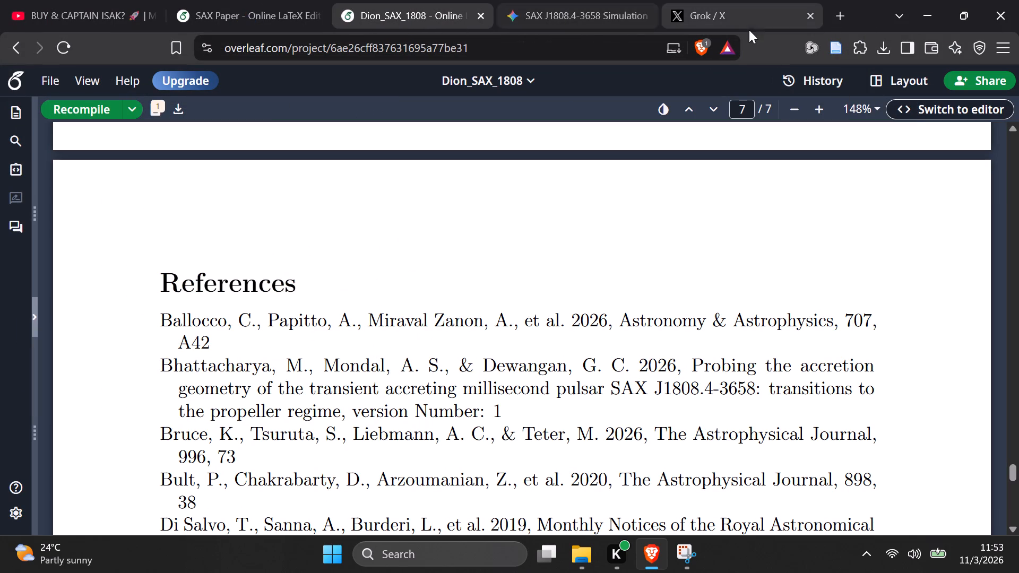
pyautogui.click(403, 15)
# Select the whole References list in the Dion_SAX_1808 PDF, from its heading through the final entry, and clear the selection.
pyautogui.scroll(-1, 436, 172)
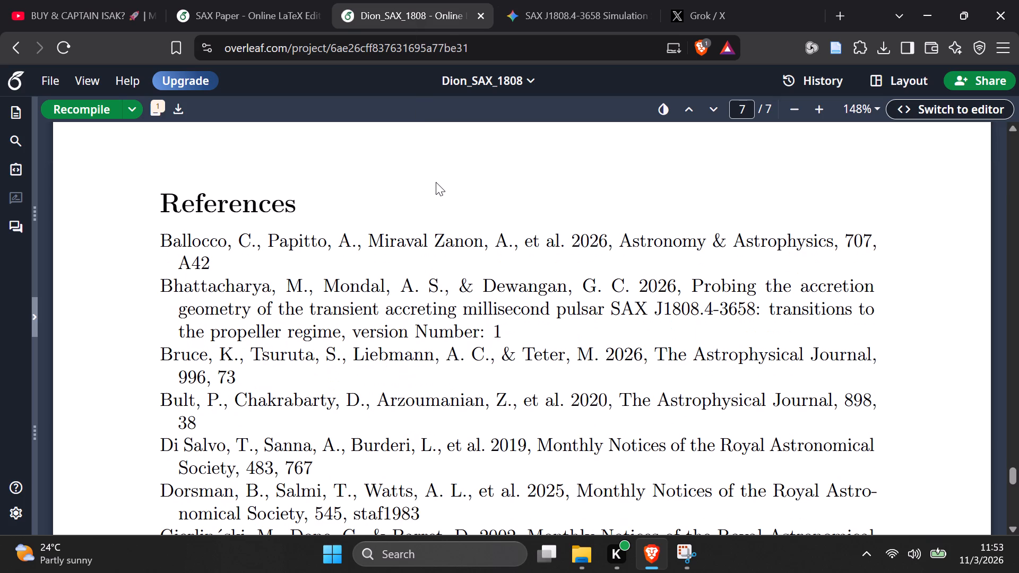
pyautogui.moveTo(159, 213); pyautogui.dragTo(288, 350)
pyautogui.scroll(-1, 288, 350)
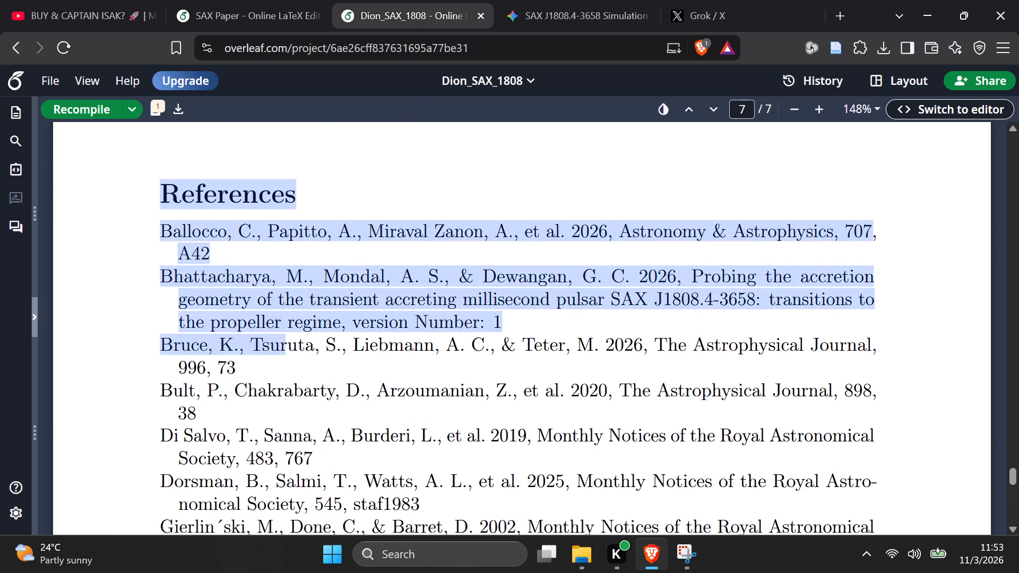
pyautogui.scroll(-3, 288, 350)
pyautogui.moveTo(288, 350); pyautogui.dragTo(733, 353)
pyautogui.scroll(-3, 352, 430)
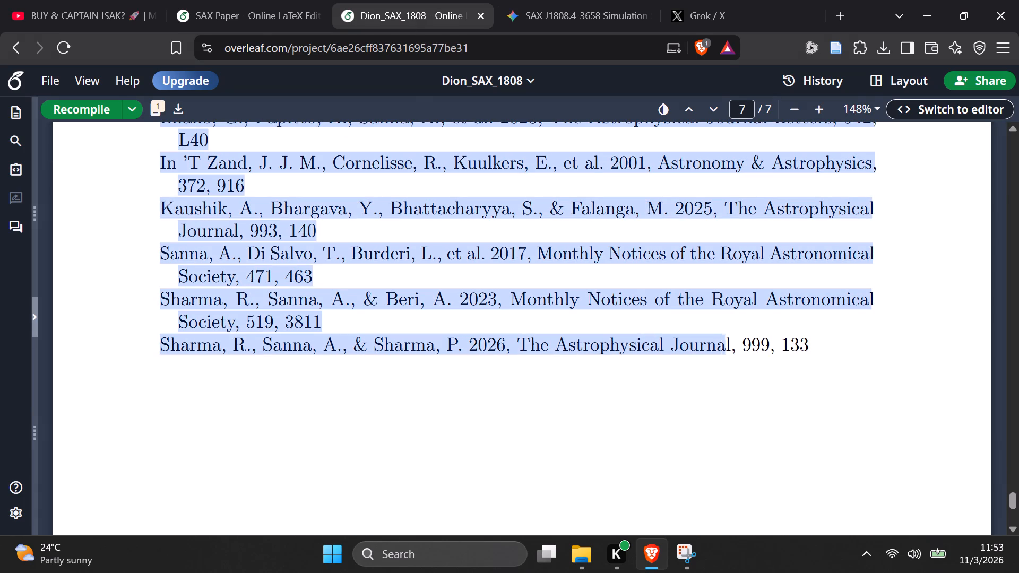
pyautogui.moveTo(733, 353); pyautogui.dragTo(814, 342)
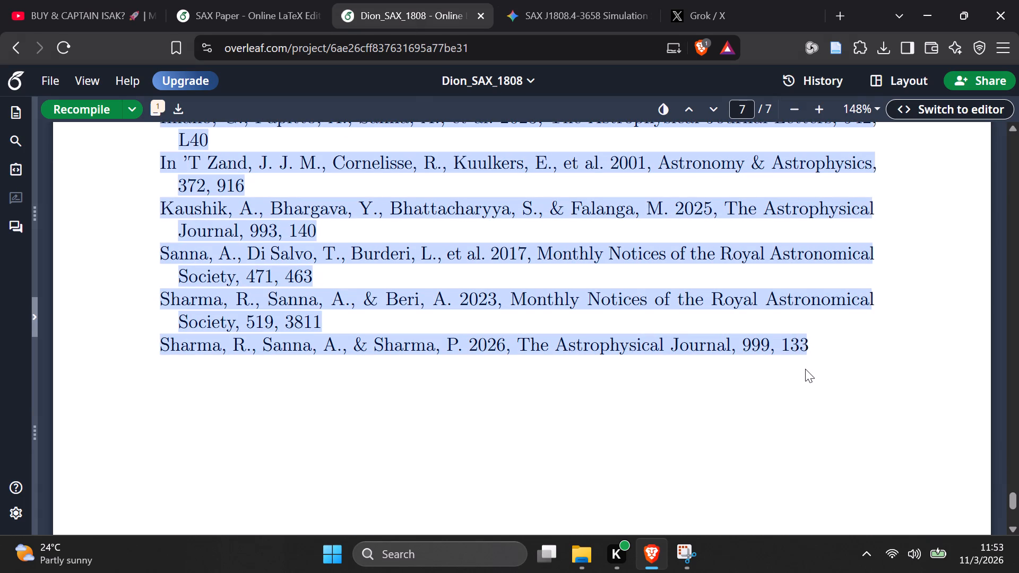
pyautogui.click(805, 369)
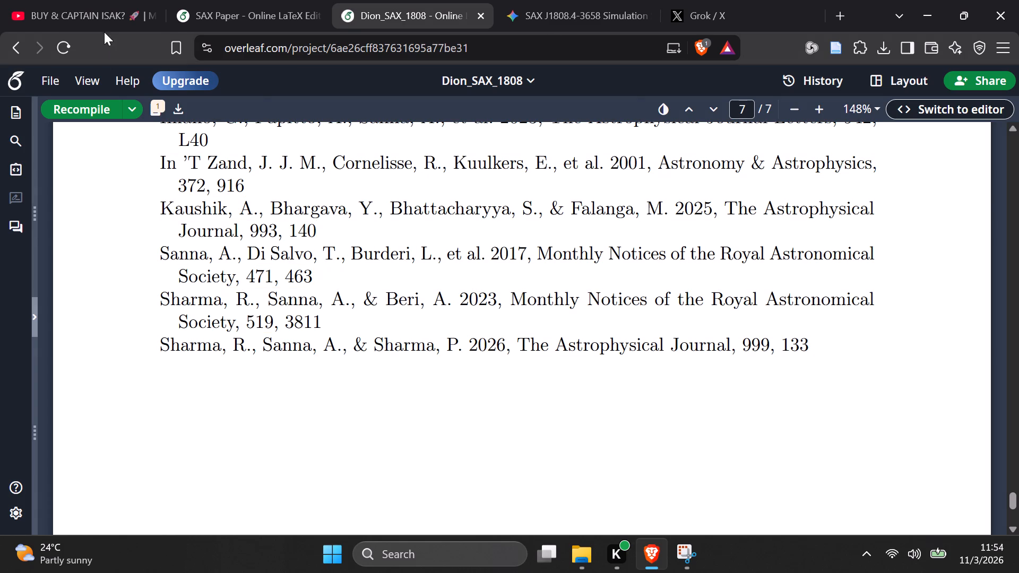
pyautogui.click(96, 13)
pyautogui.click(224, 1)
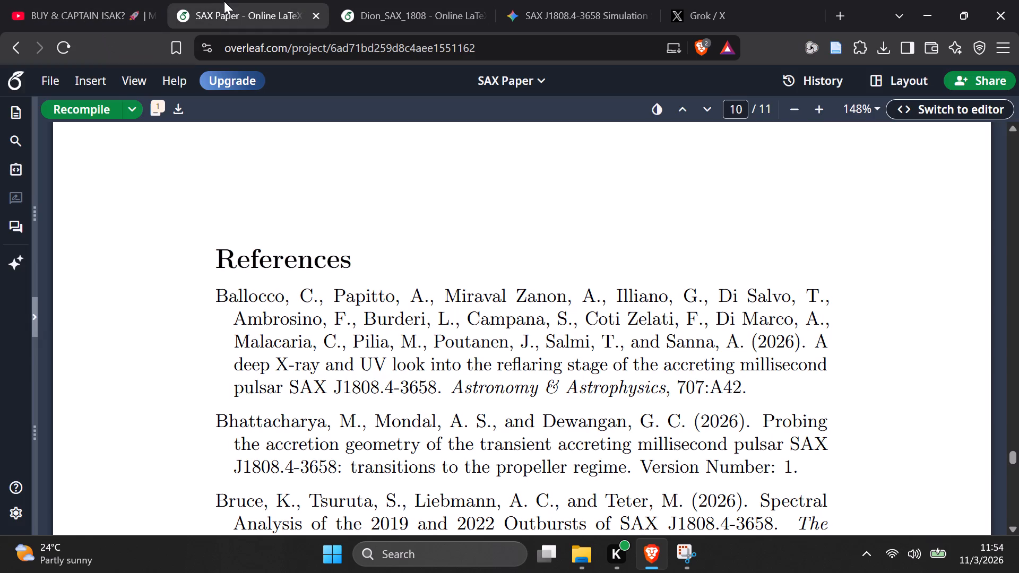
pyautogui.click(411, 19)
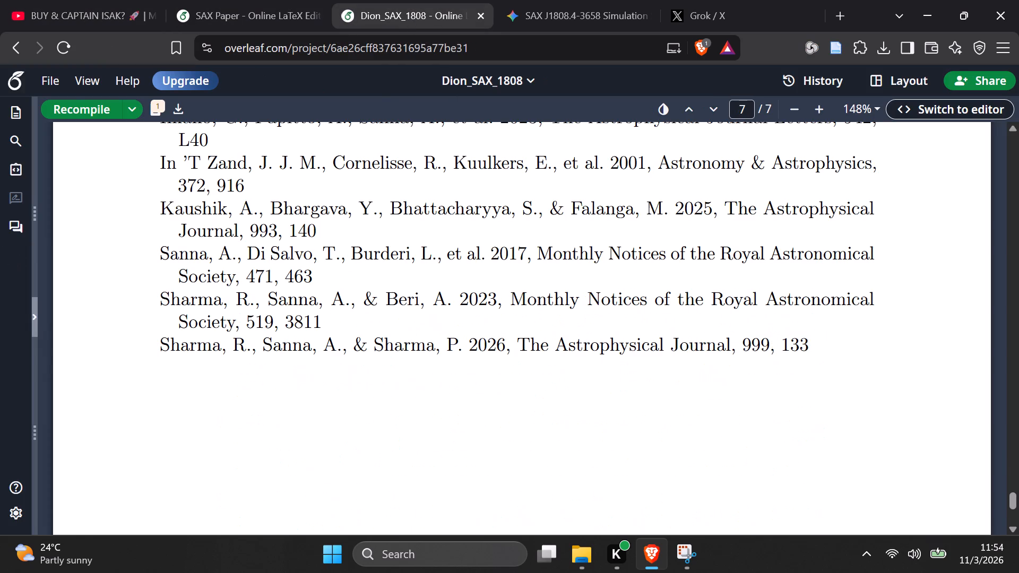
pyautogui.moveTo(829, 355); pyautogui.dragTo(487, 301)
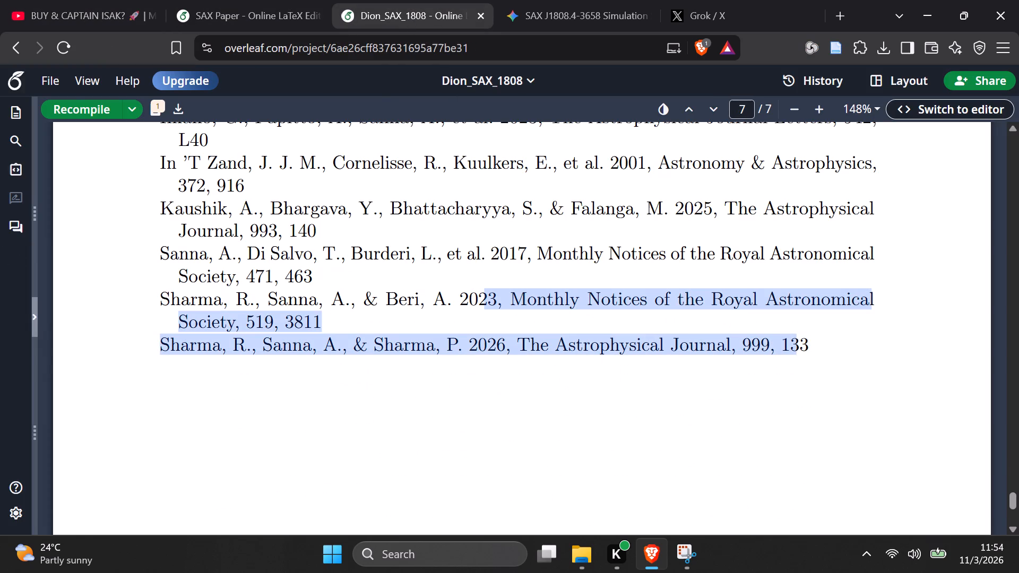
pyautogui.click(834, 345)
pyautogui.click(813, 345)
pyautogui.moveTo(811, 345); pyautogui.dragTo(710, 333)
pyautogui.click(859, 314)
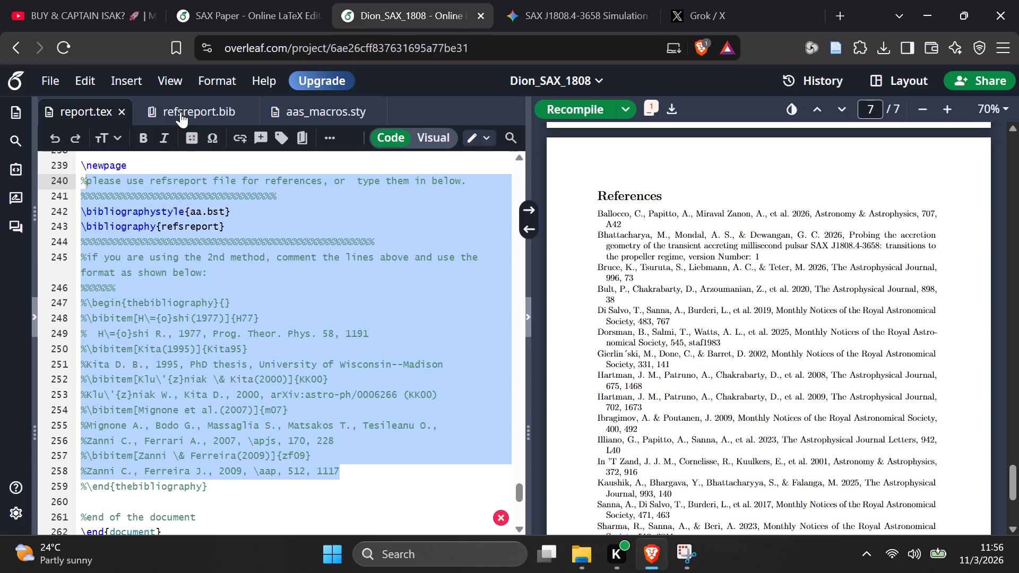
pyautogui.click(180, 112)
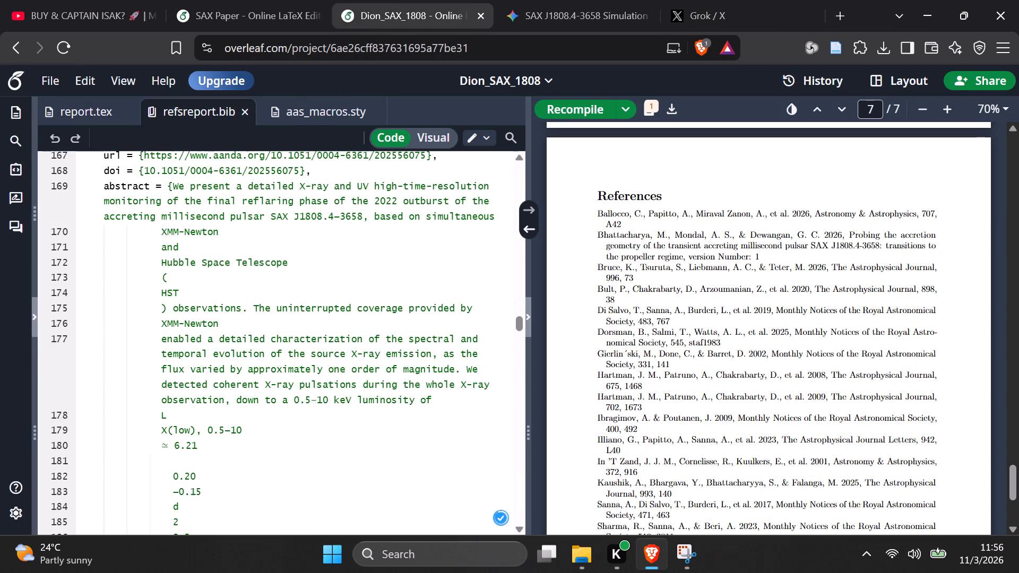
# Look through the header comments and journal abbreviation definitions in aas_macros.sty, and close the file.
pyautogui.click(310, 107)
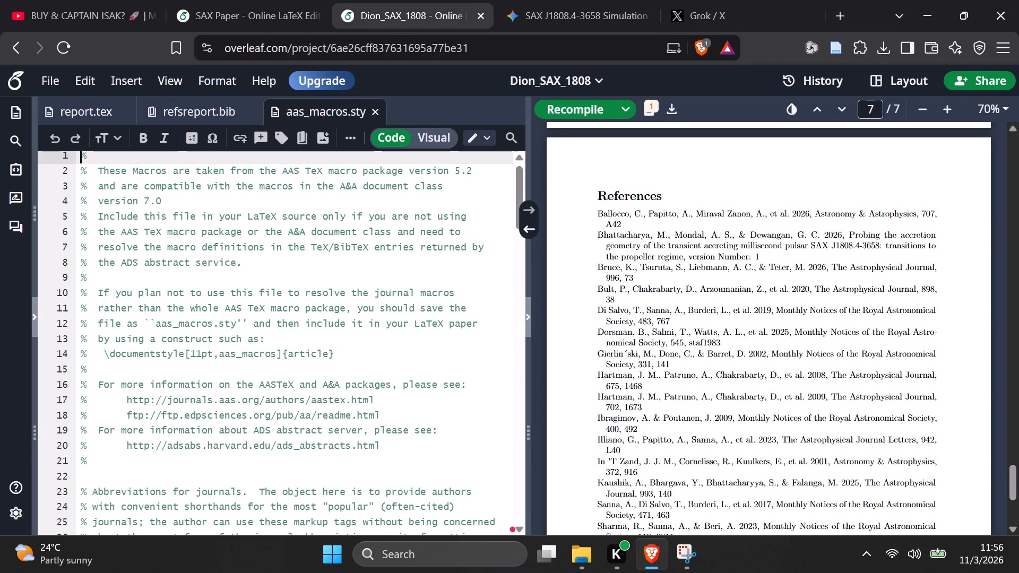
pyautogui.scroll(-4, 225, 332)
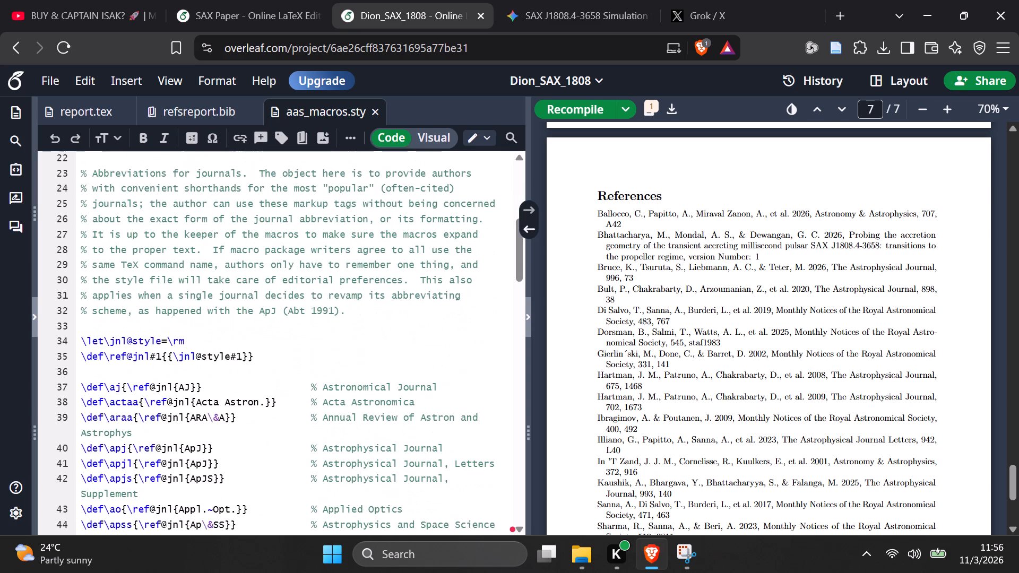
pyautogui.scroll(-3, 225, 332)
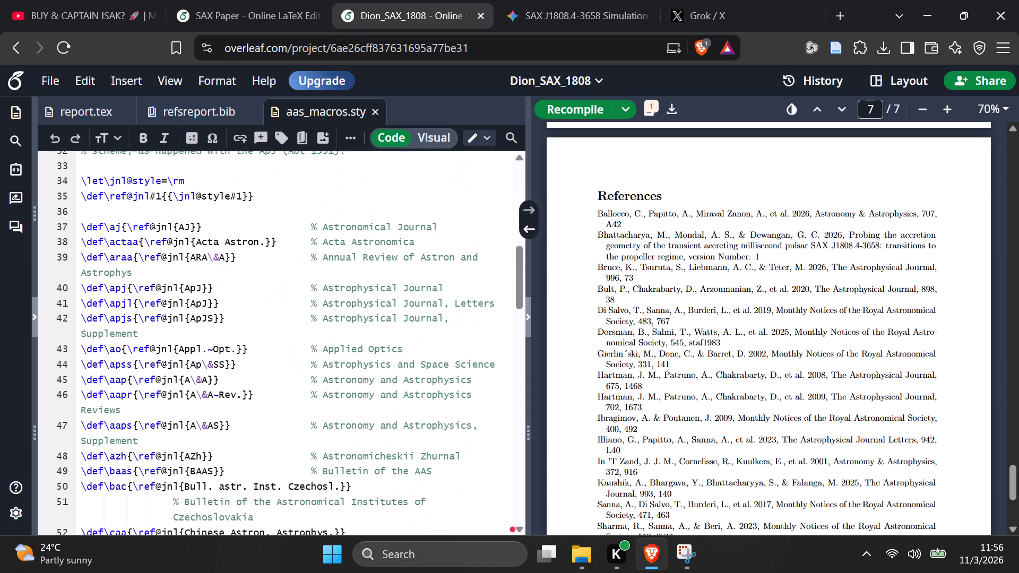
pyautogui.scroll(-12, 223, 335)
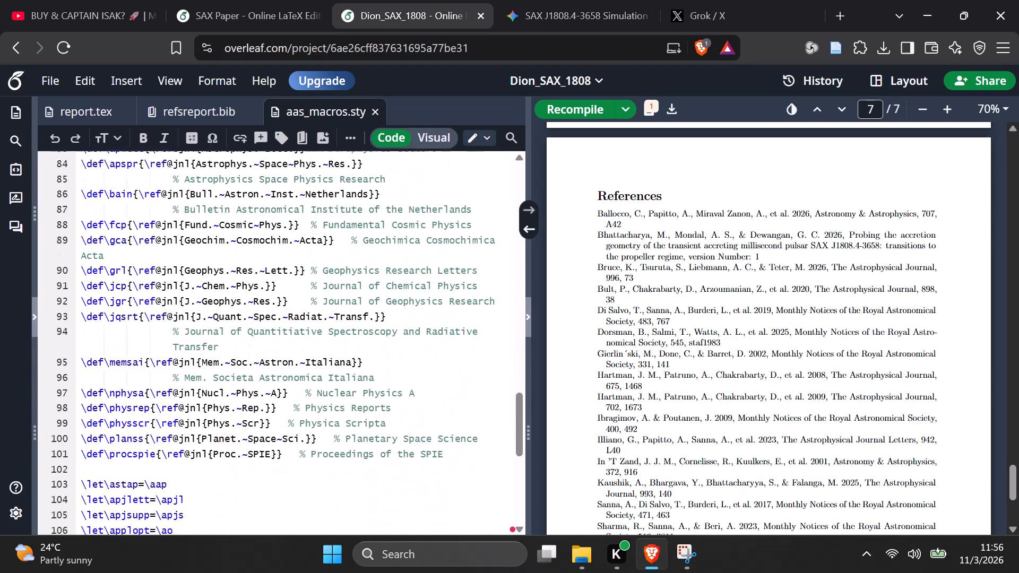
pyautogui.scroll(-1, 222, 337)
pyautogui.scroll(13, 222, 337)
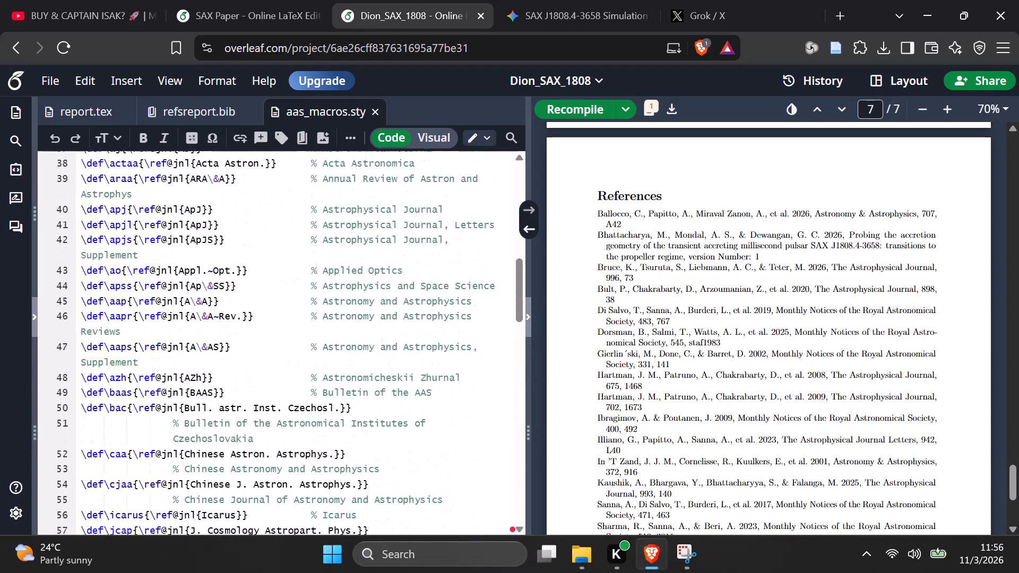
pyautogui.scroll(14, 222, 337)
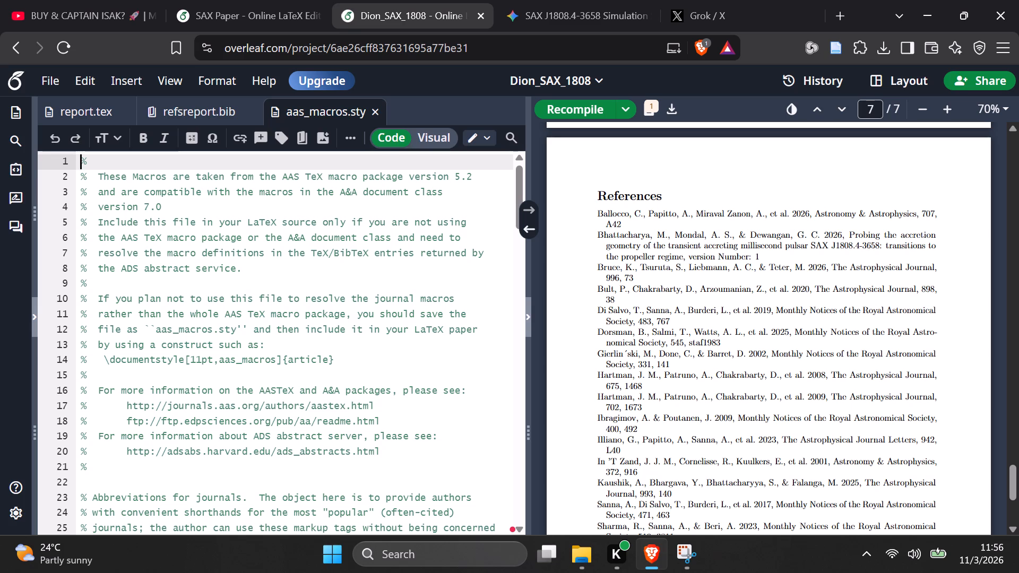
pyautogui.scroll(-1, 222, 363)
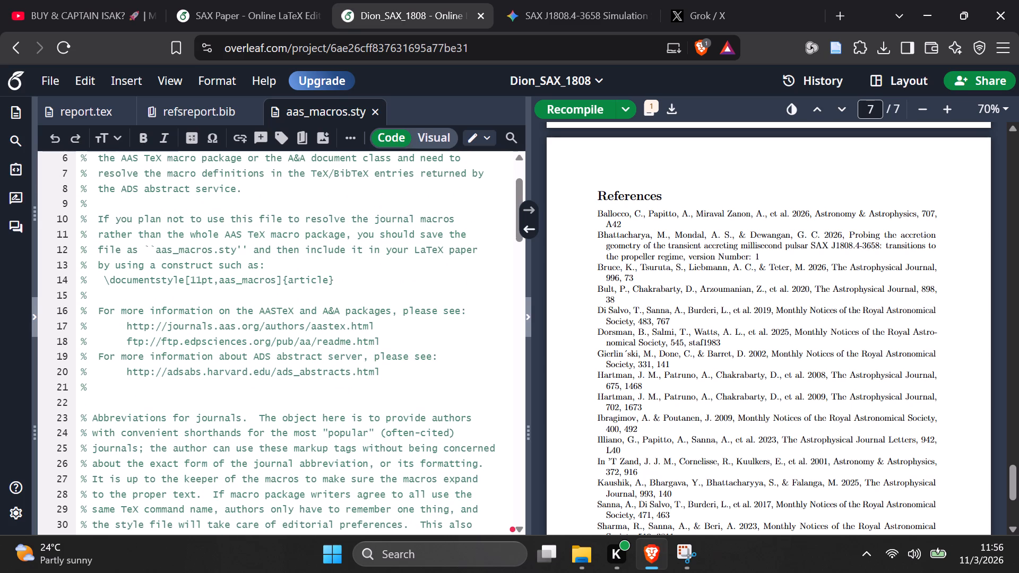
pyautogui.scroll(-3, 157, 322)
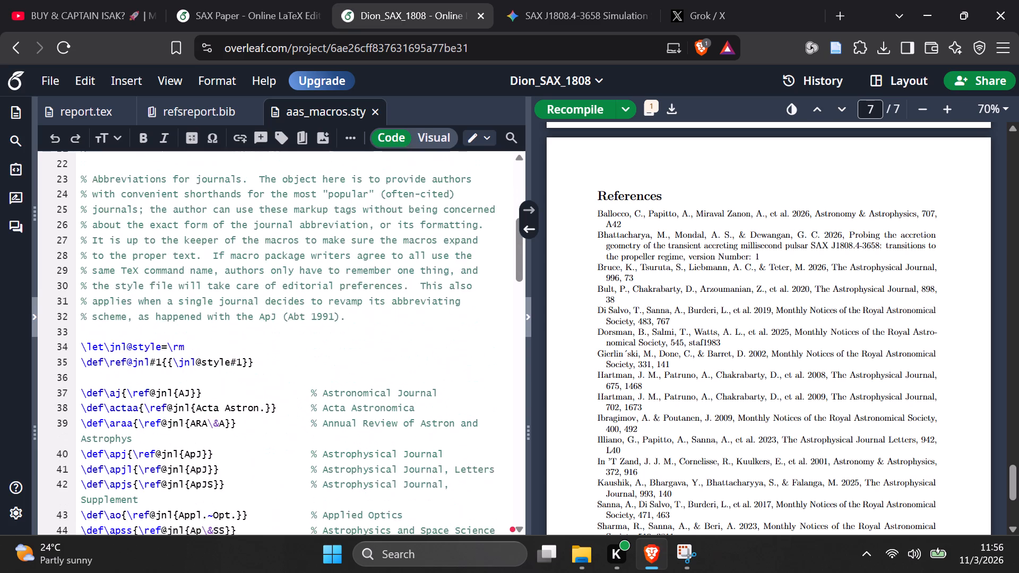
pyautogui.scroll(-1, 163, 305)
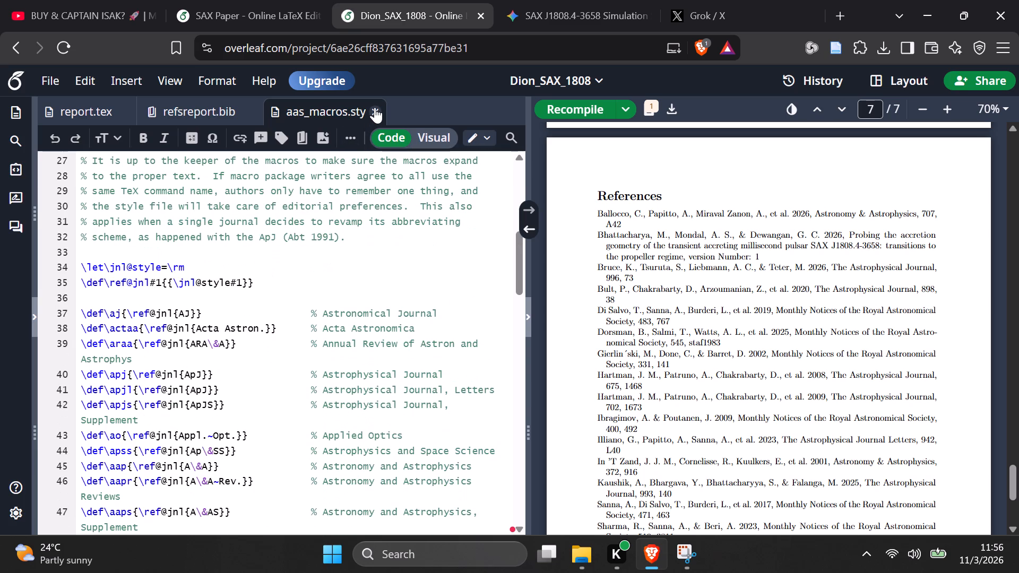
pyautogui.click(375, 107)
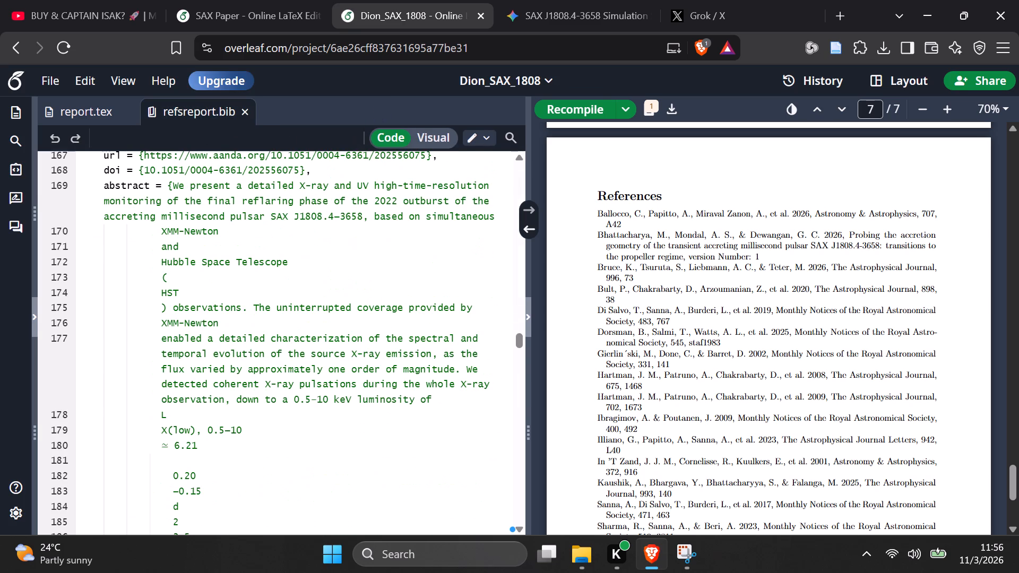
# Show the project's file tree and examine the aa.bst bibliography style file, from its header comments to the ENTRY field list.
pyautogui.click(58, 81)
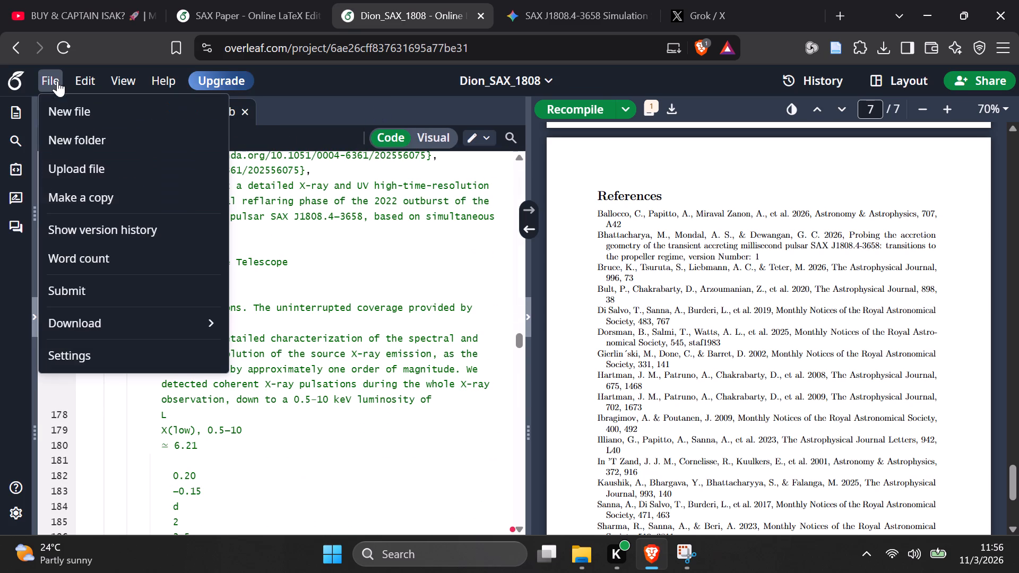
pyautogui.click(264, 264)
pyautogui.click(19, 107)
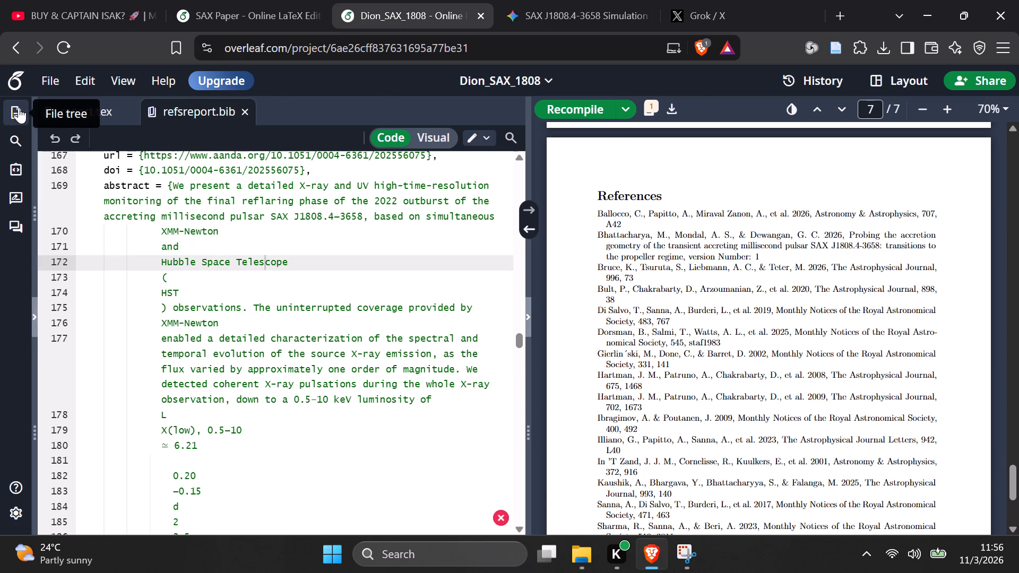
pyautogui.click(68, 141)
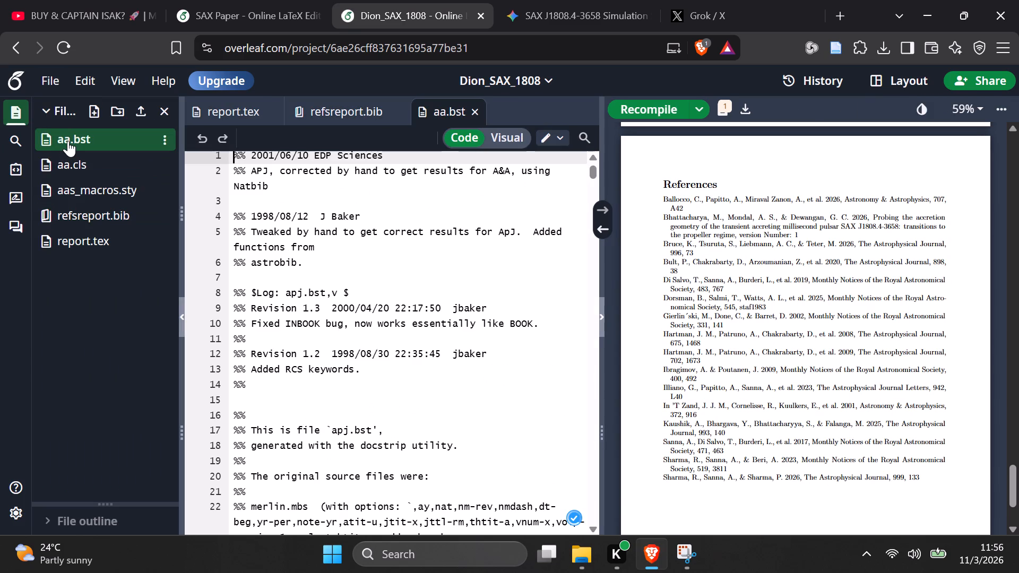
pyautogui.scroll(-1, 320, 279)
pyautogui.scroll(1, 319, 281)
pyautogui.scroll(-4, 319, 281)
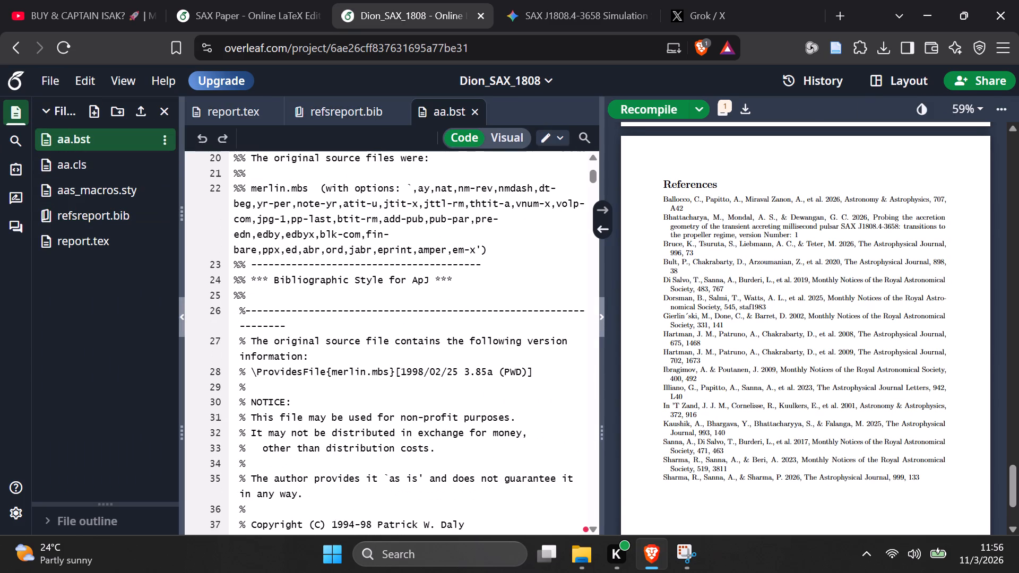
pyautogui.scroll(-4, 318, 283)
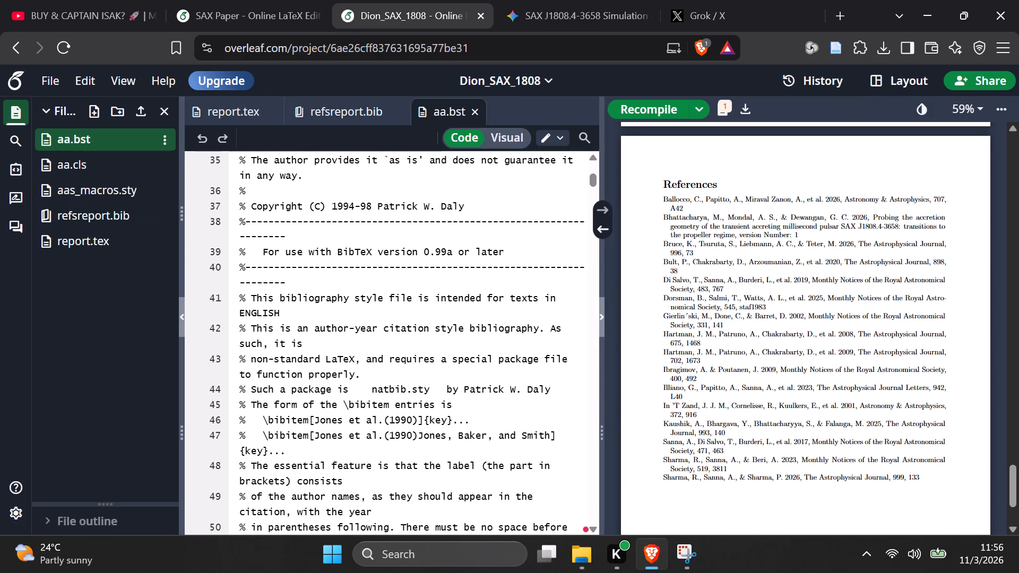
pyautogui.scroll(-10, 317, 288)
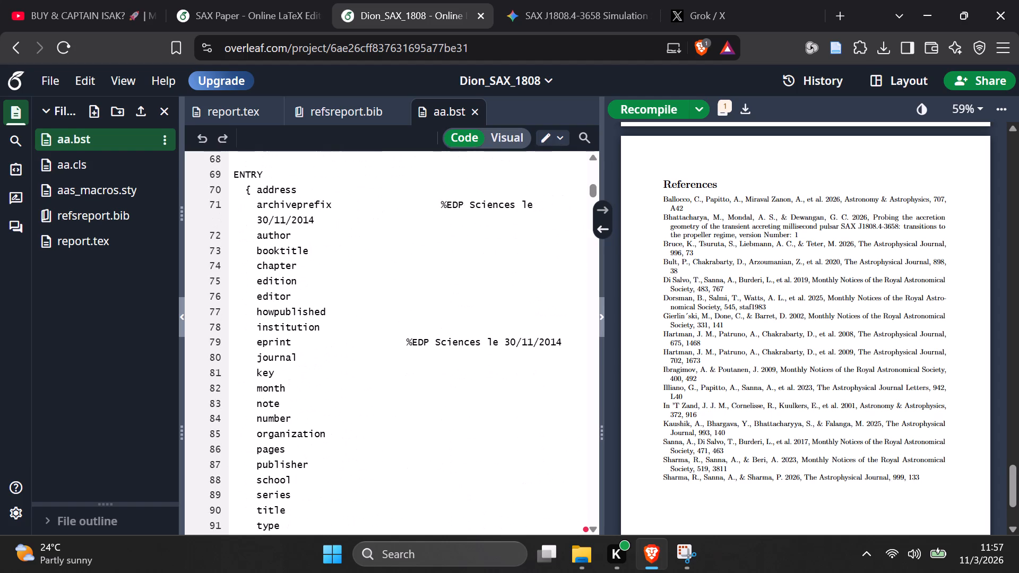
pyautogui.scroll(-3, 314, 301)
# Open aa.cls and examine its header and class option declarations.
pyautogui.click(75, 169)
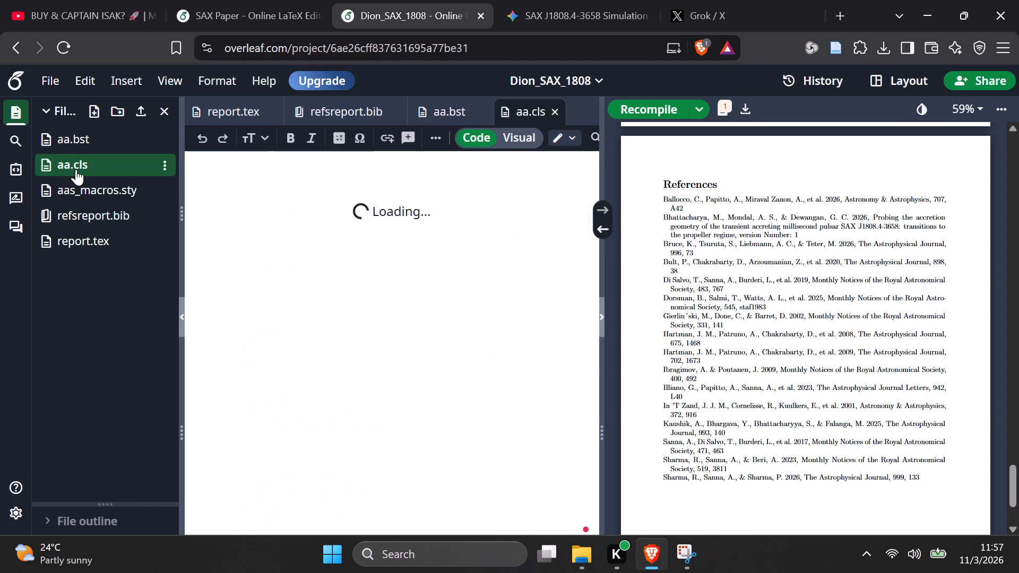
pyautogui.scroll(-1, 288, 307)
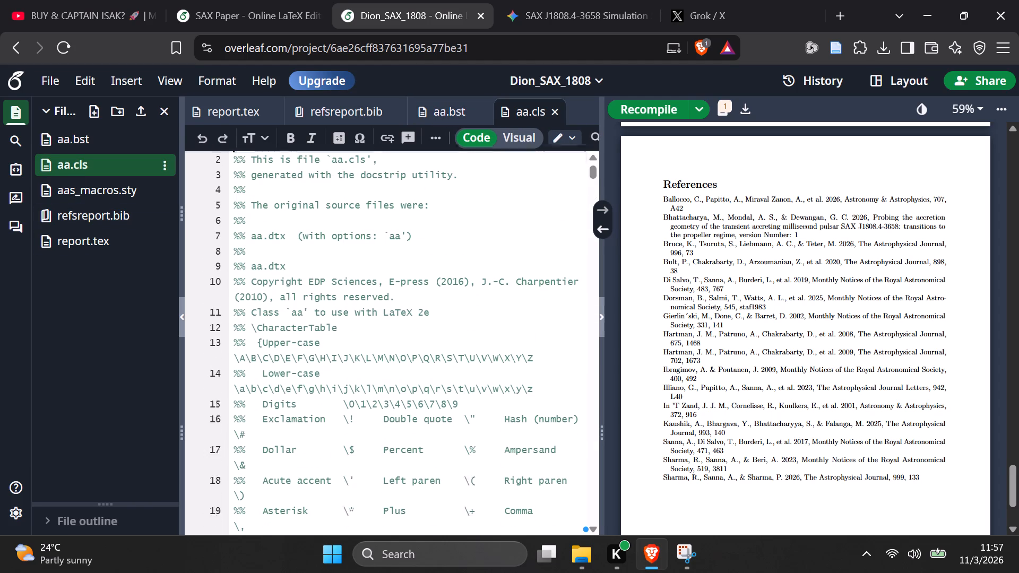
pyautogui.scroll(-3, 288, 307)
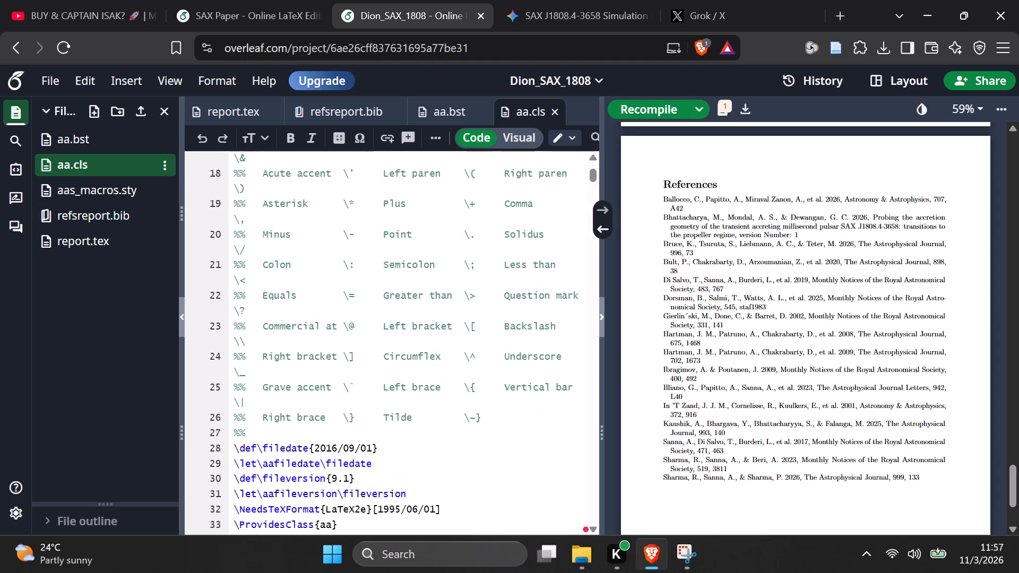
pyautogui.scroll(-3, 289, 311)
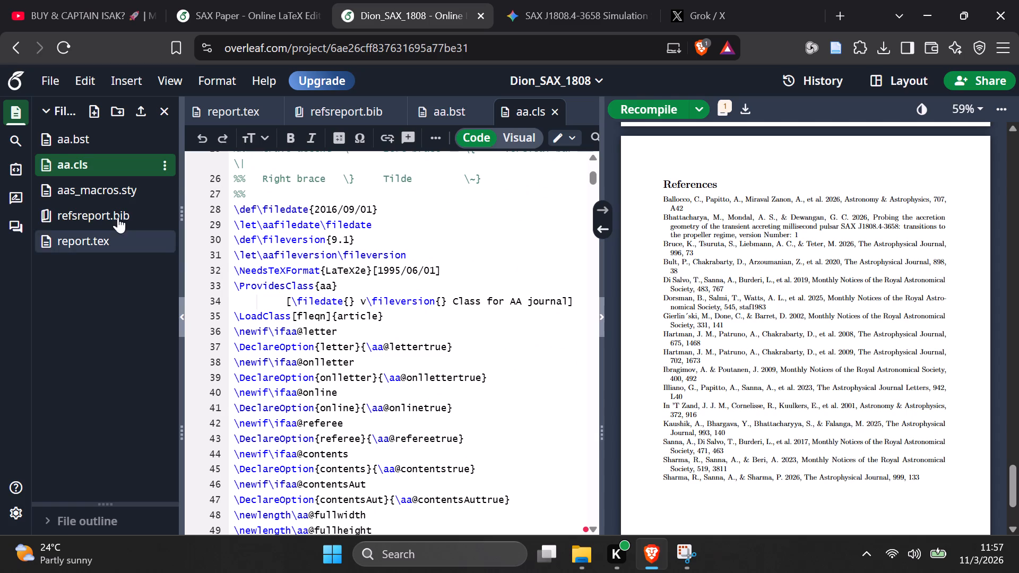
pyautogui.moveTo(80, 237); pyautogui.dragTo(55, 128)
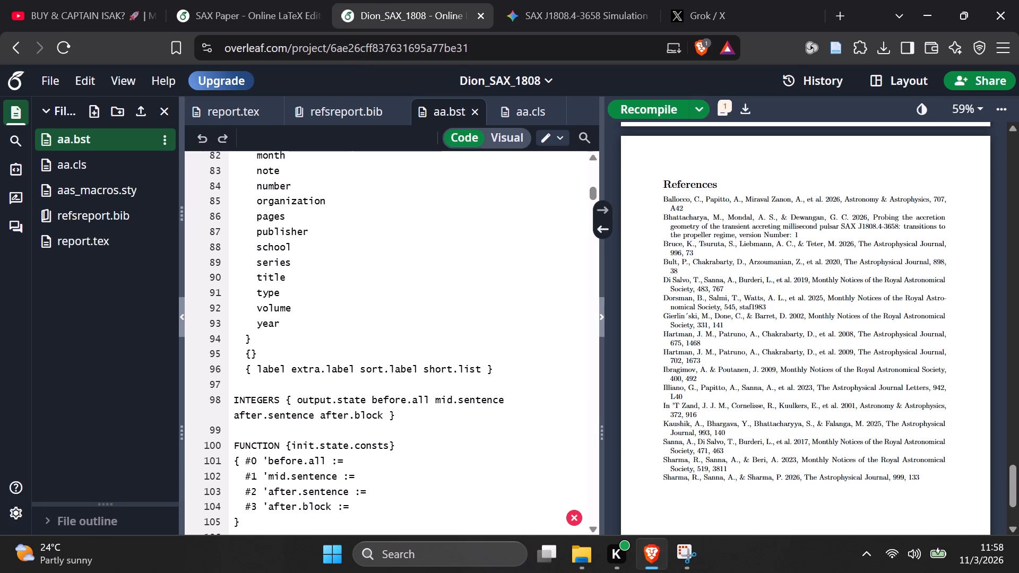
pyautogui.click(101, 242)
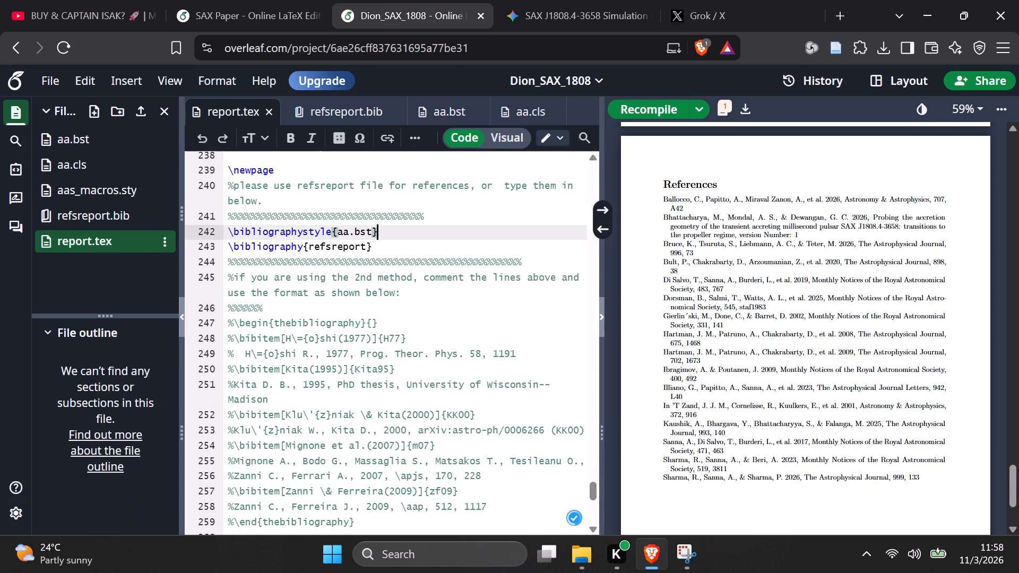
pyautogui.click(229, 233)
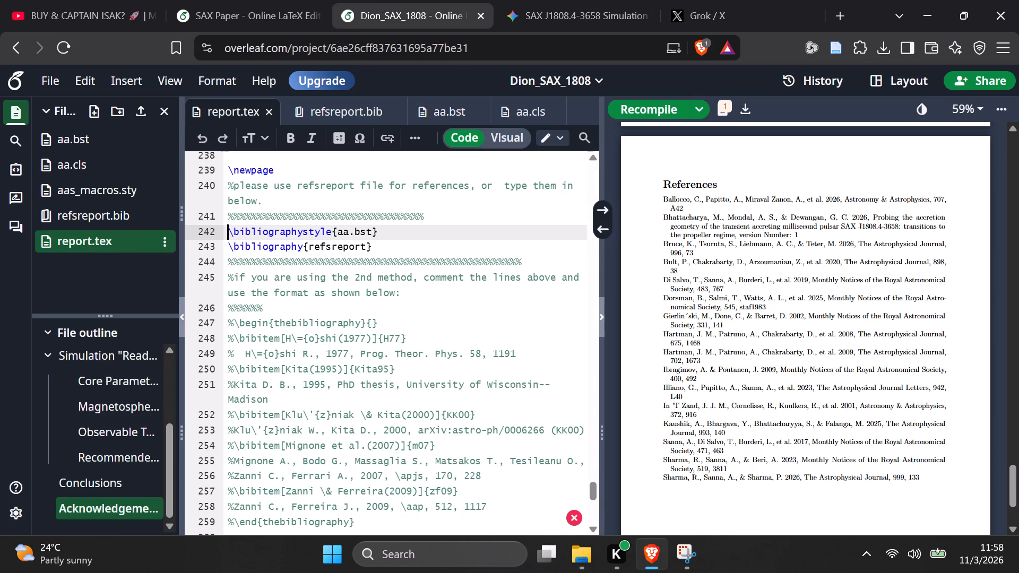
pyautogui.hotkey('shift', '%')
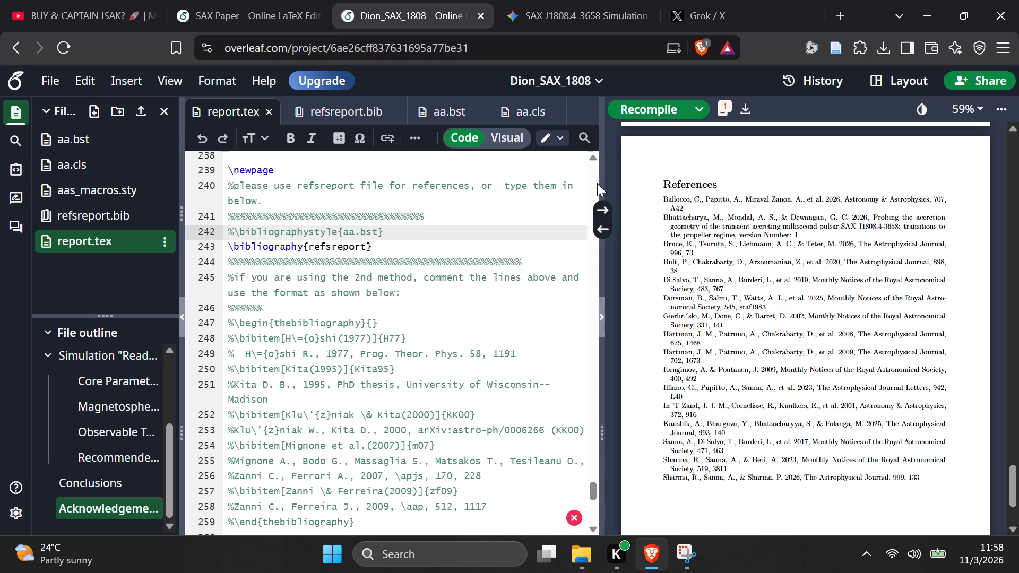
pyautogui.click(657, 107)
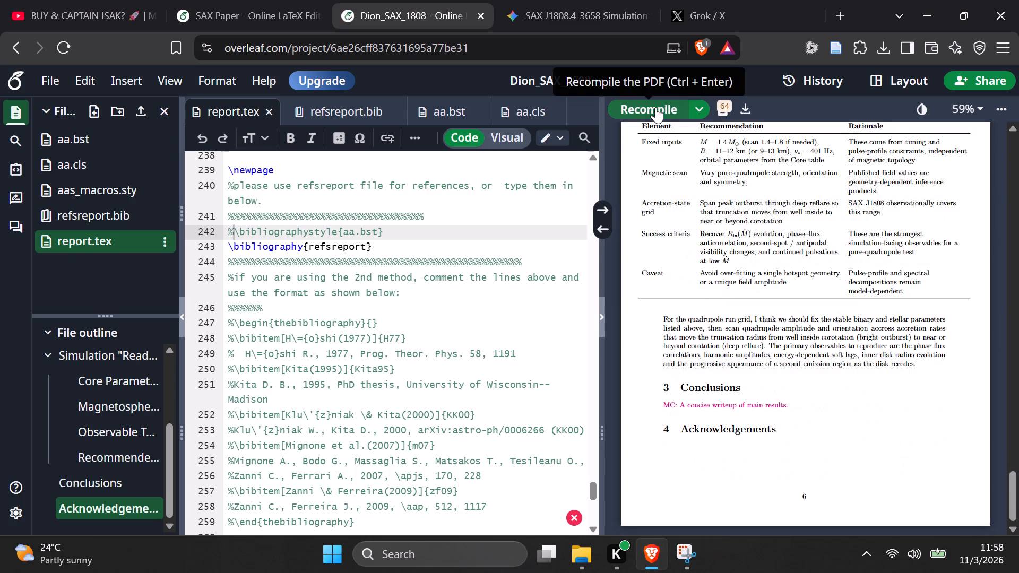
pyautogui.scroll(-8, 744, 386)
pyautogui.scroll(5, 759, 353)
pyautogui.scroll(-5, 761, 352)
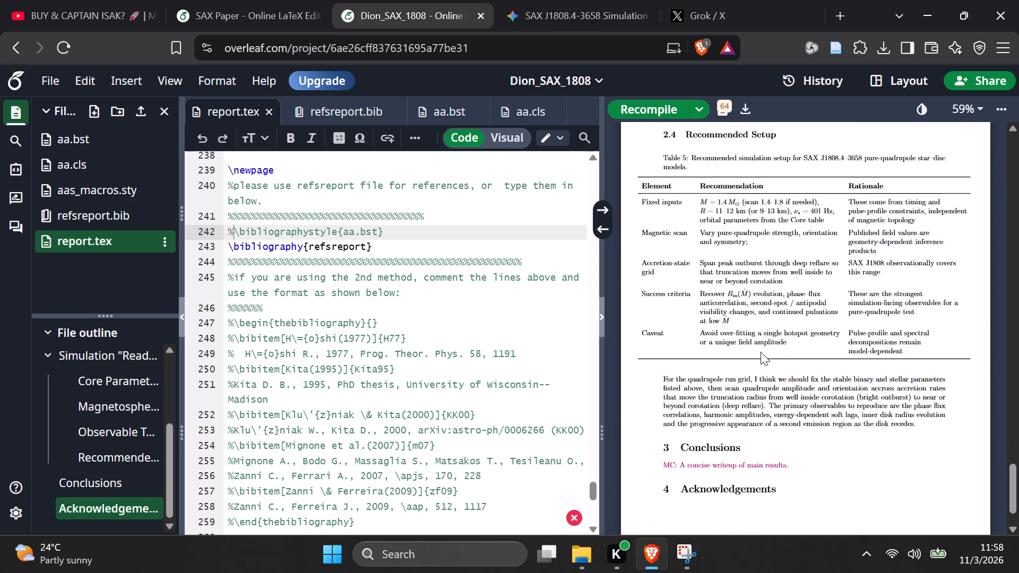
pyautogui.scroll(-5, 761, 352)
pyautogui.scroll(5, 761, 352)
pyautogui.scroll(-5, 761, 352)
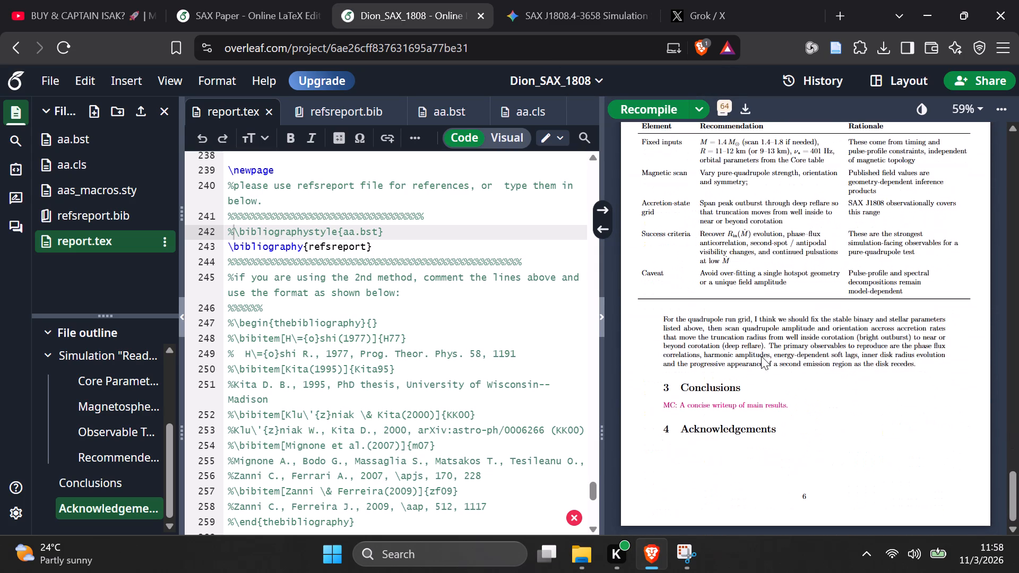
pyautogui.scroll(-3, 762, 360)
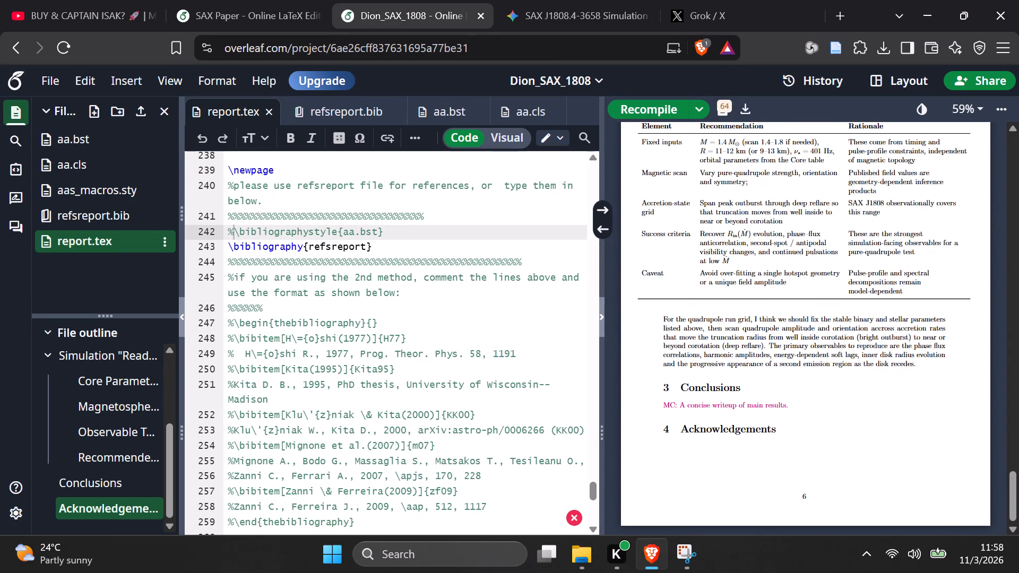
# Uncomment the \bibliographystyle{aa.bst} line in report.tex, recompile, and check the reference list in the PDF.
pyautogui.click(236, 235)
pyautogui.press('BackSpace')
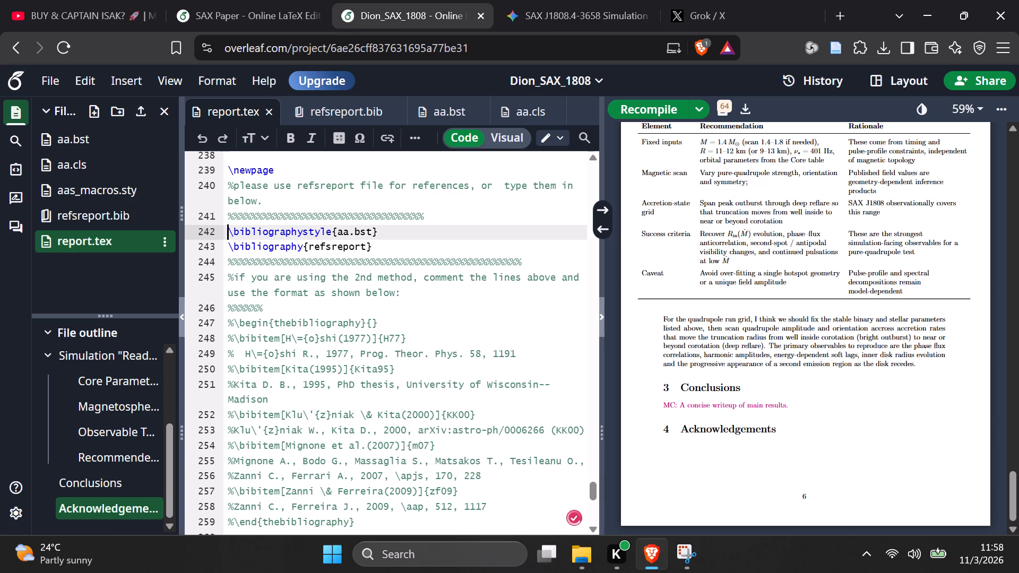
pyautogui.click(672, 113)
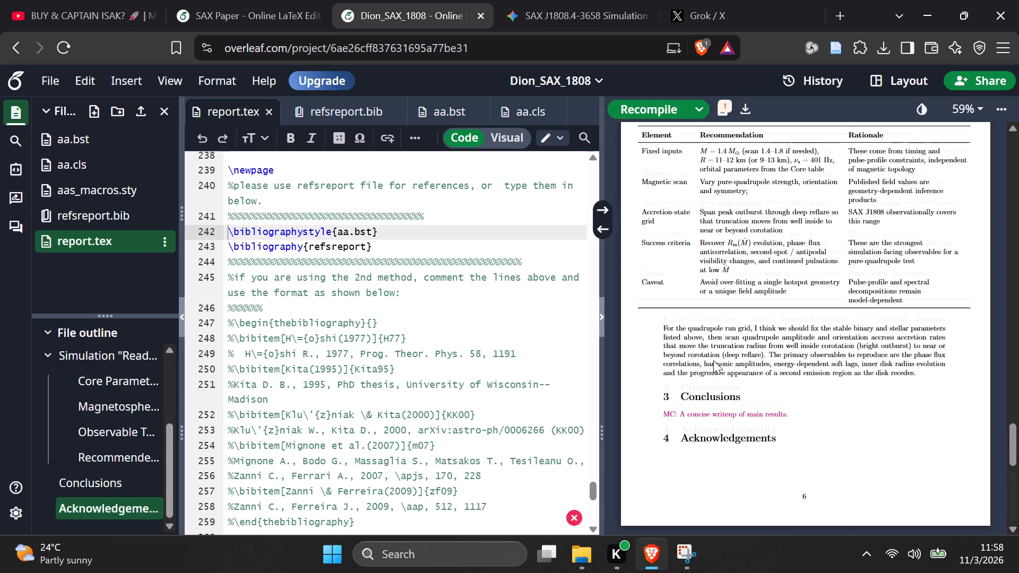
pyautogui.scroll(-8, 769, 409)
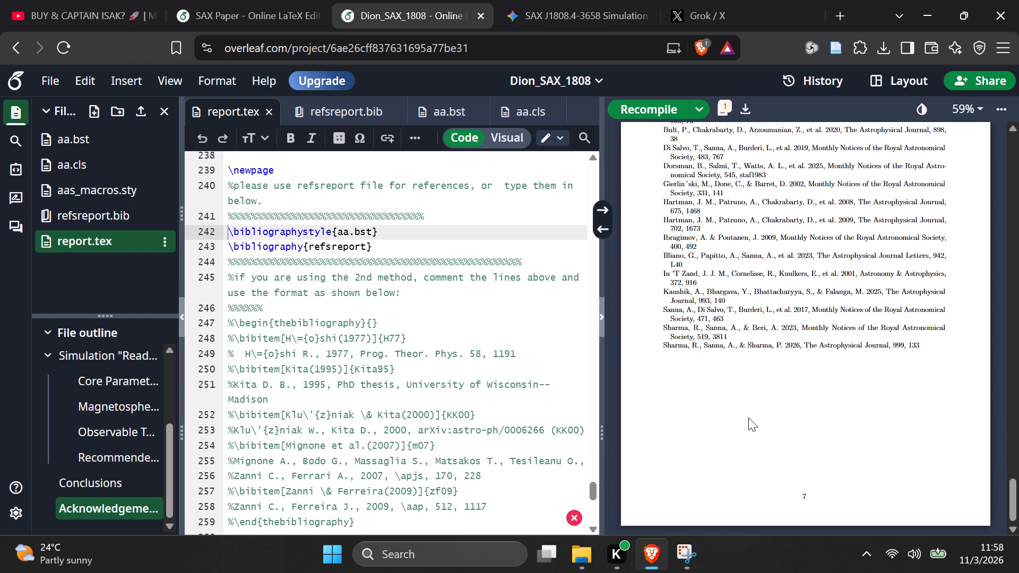
# Switch to YouTube, open its home page and browse the recommended videos.
pyautogui.click(68, 0)
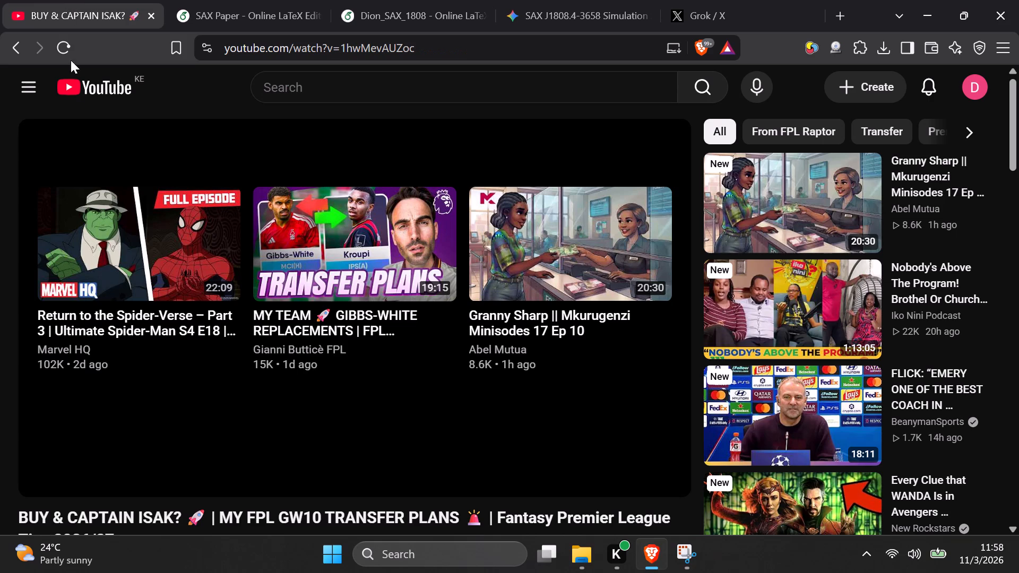
pyautogui.click(30, 88)
pyautogui.click(70, 143)
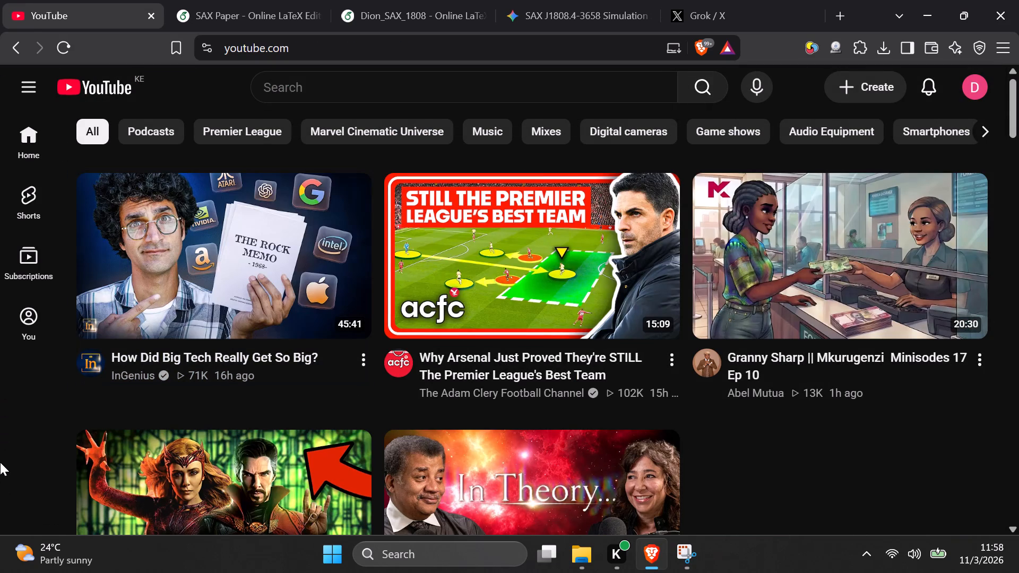
pyautogui.scroll(-3, 0, 461)
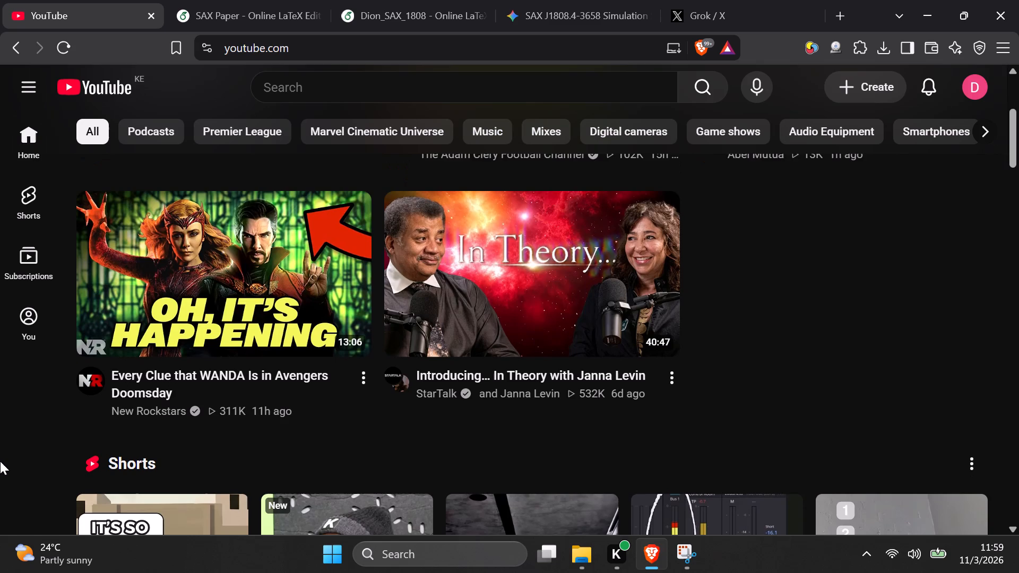
pyautogui.scroll(-4, 0, 461)
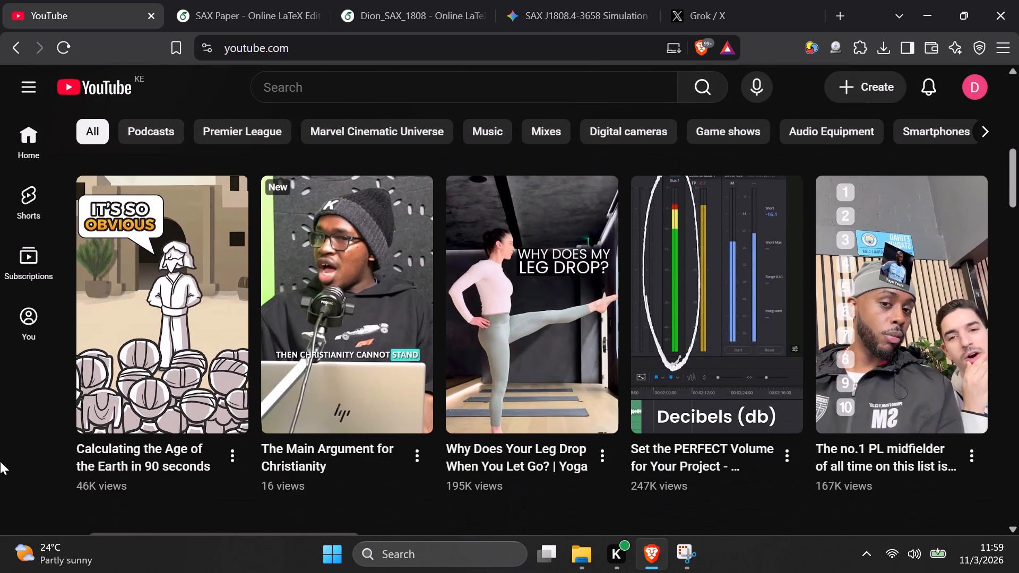
pyautogui.scroll(-5, 0, 461)
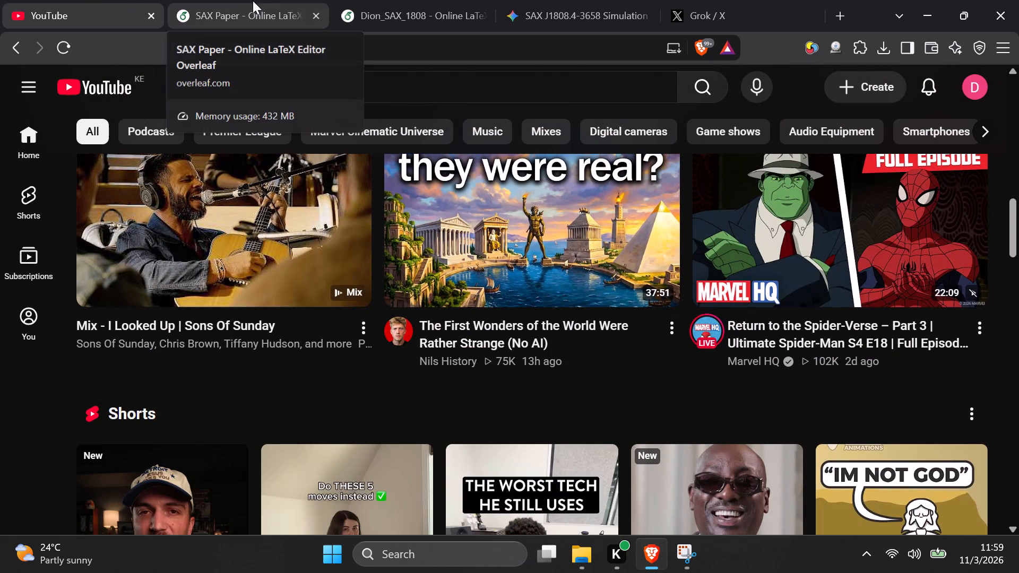
# Close the SAX Paper Overleaf project.
pyautogui.click(253, 1)
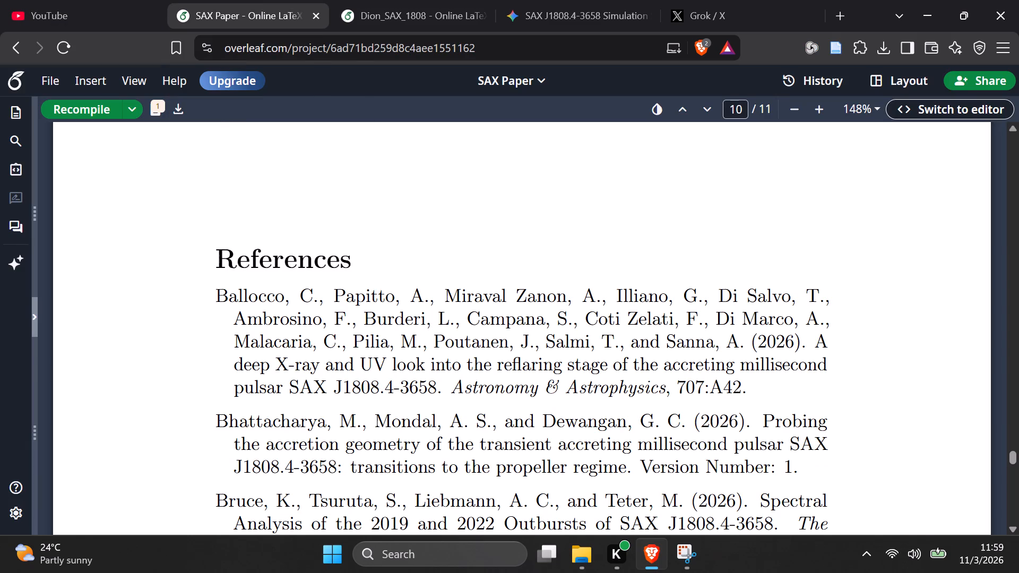
pyautogui.click(316, 12)
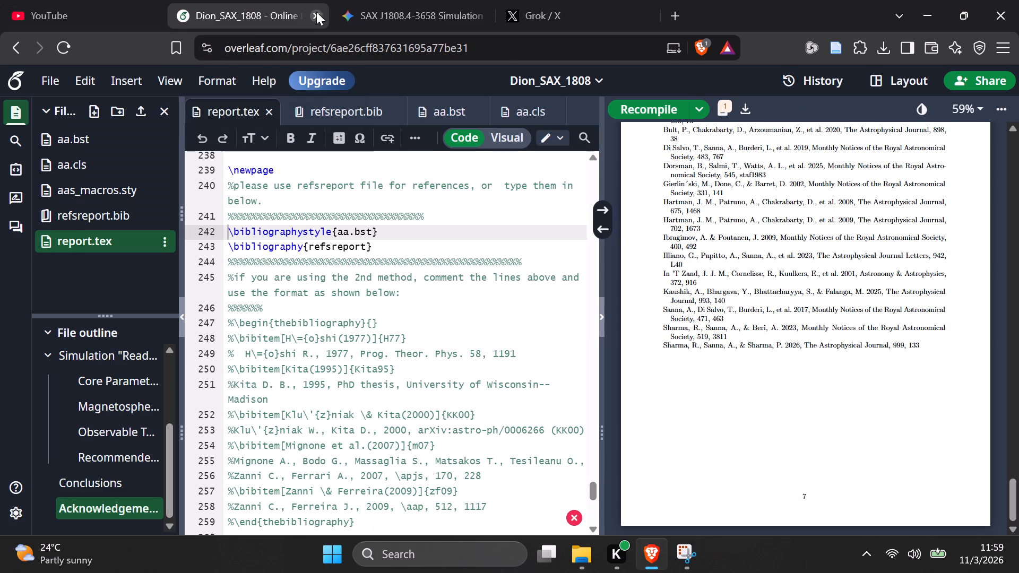
# Review the compiled Dion_SAX_1808 report from the reference list back to its title page.
pyautogui.scroll(-1, 572, 374)
pyautogui.scroll(3, 627, 365)
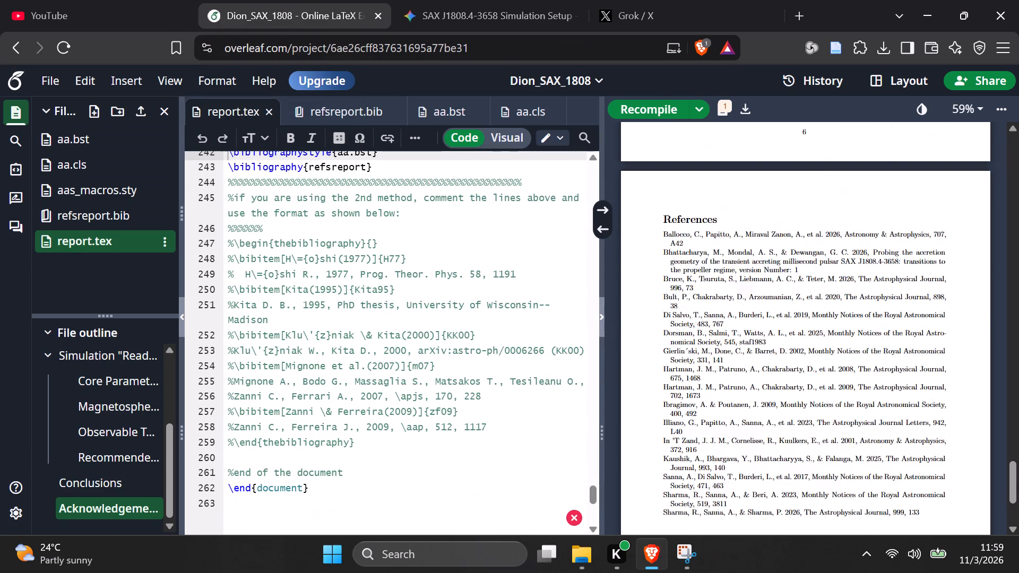
pyautogui.scroll(7, 726, 317)
pyautogui.scroll(19, 726, 317)
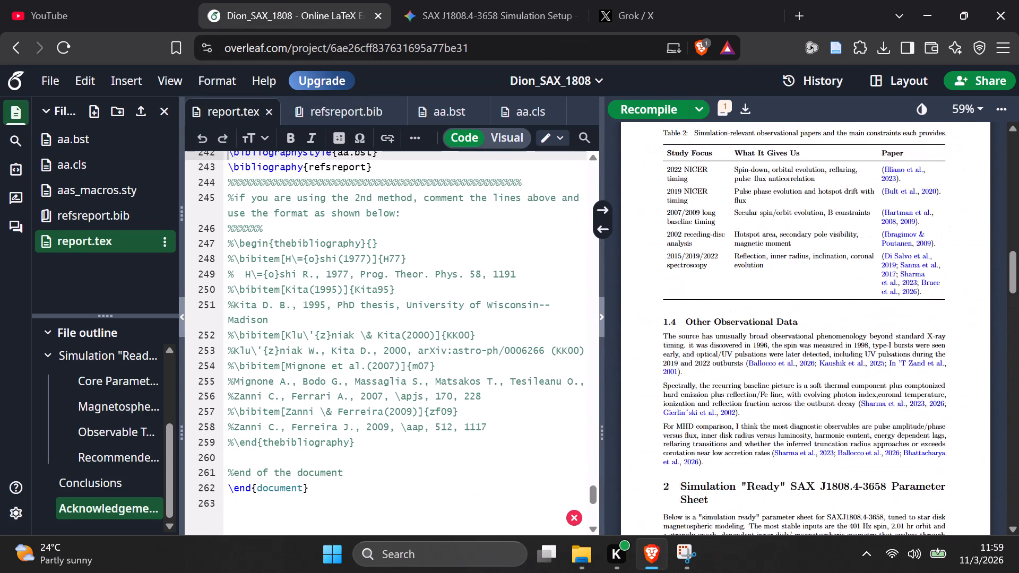
pyautogui.scroll(15, 726, 317)
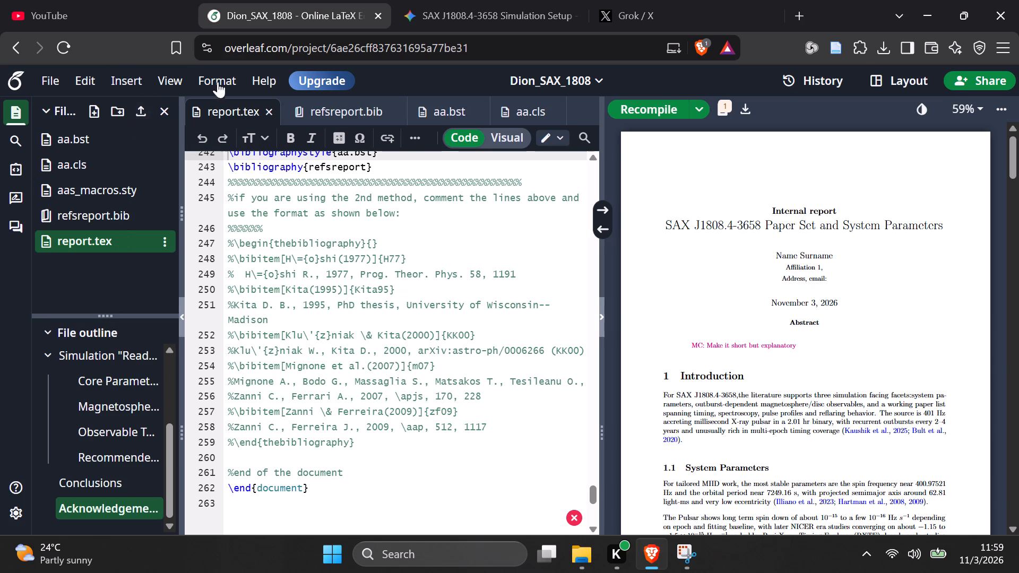
# Return to YouTube and browse further through the recommended videos on the home page.
pyautogui.click(83, 1)
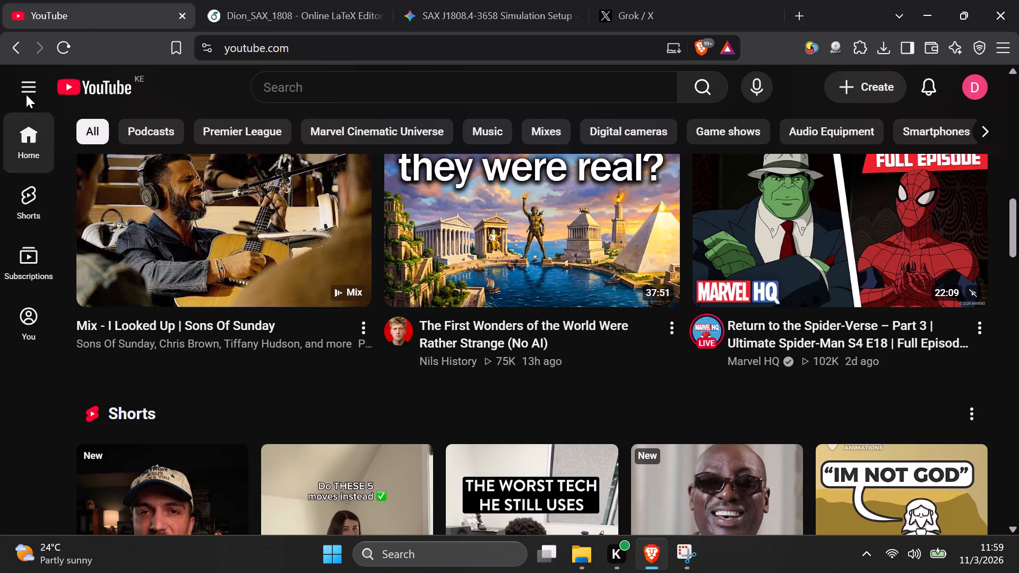
pyautogui.click(36, 92)
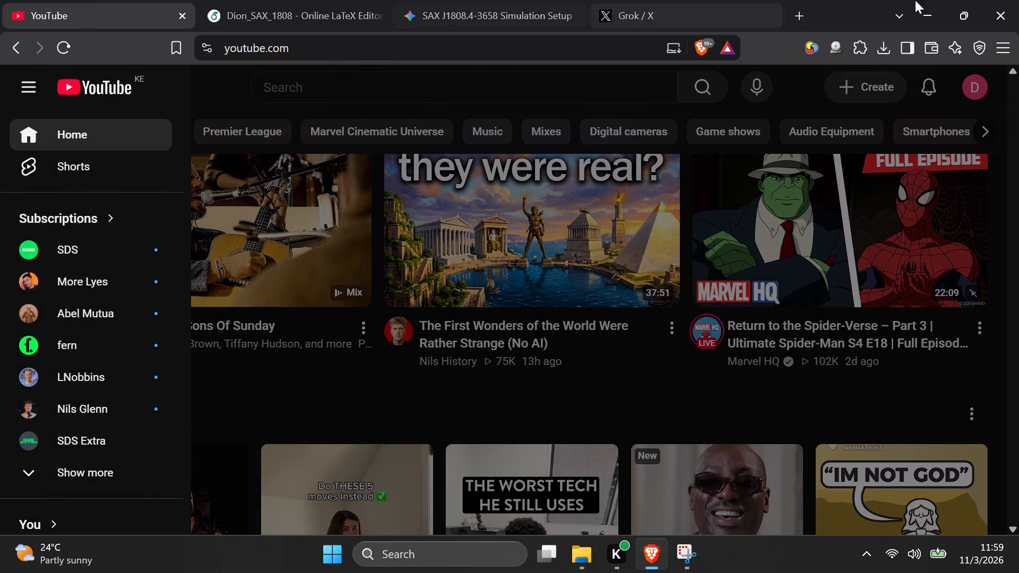
pyautogui.click(834, 0)
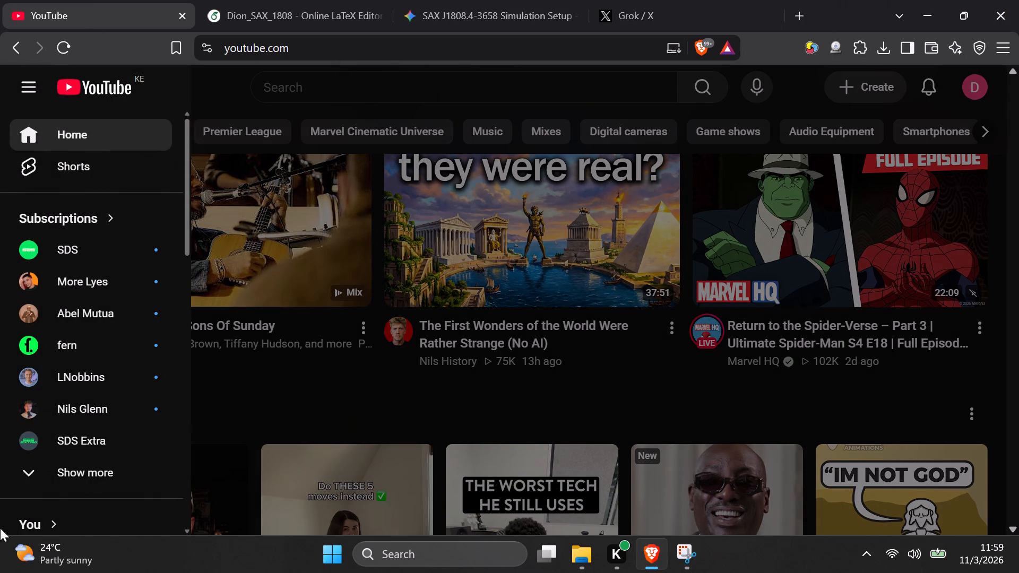
pyautogui.click(222, 553)
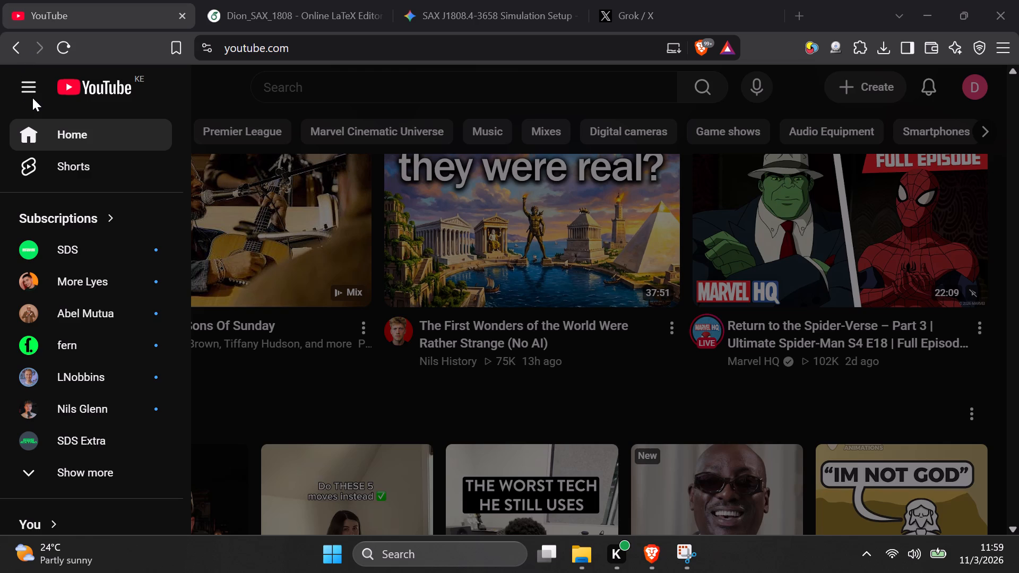
pyautogui.click(32, 98)
pyautogui.scroll(-7, 0, 426)
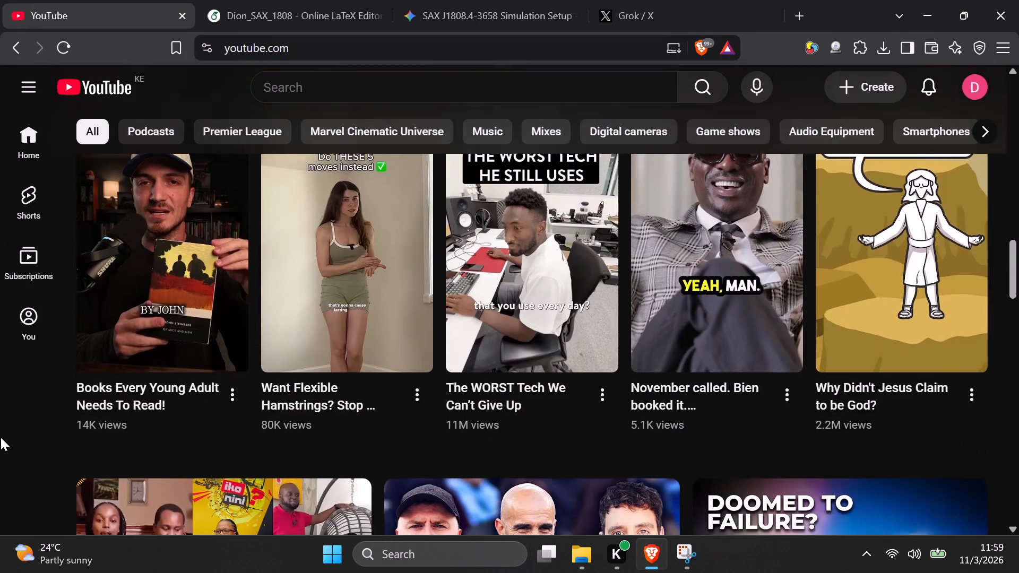
pyautogui.scroll(-2, 1, 437)
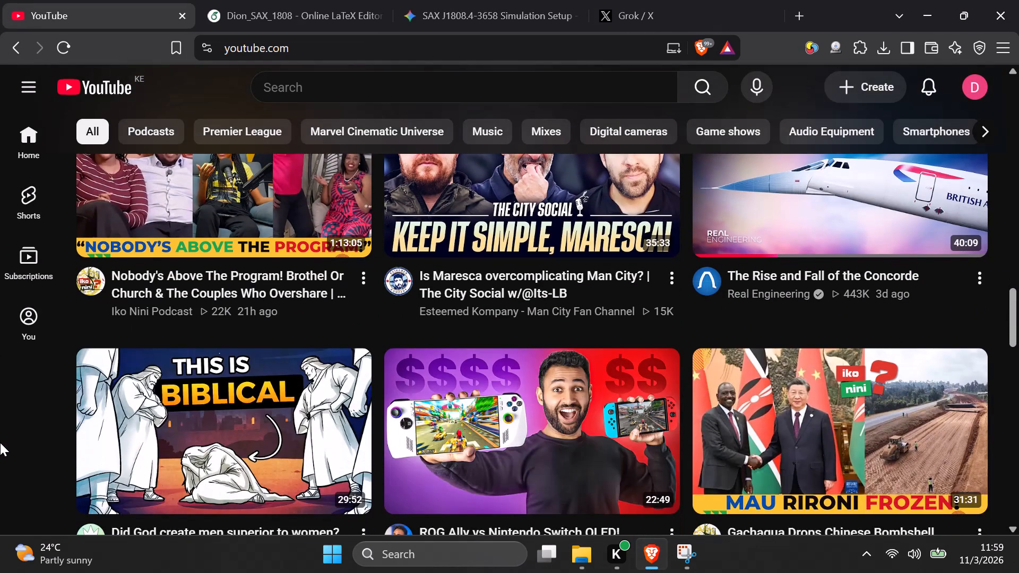
pyautogui.scroll(-4, 0, 442)
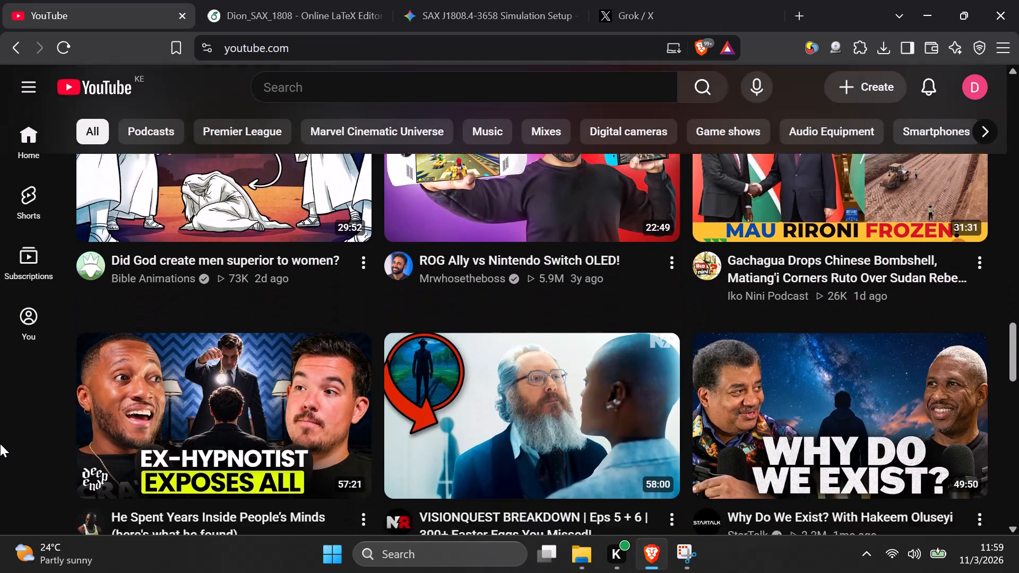
pyautogui.scroll(-1, 0, 444)
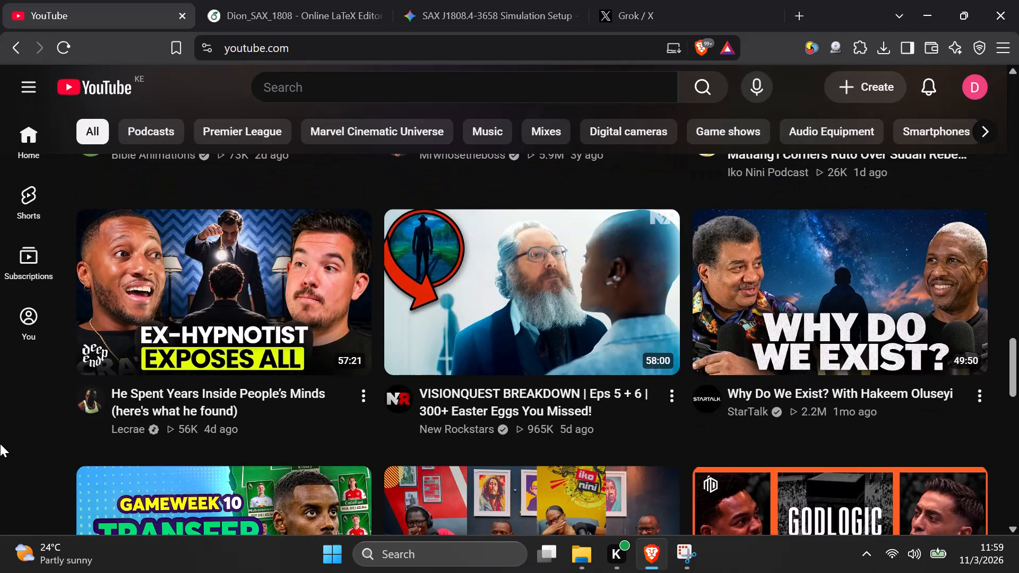
pyautogui.scroll(-4, 0, 444)
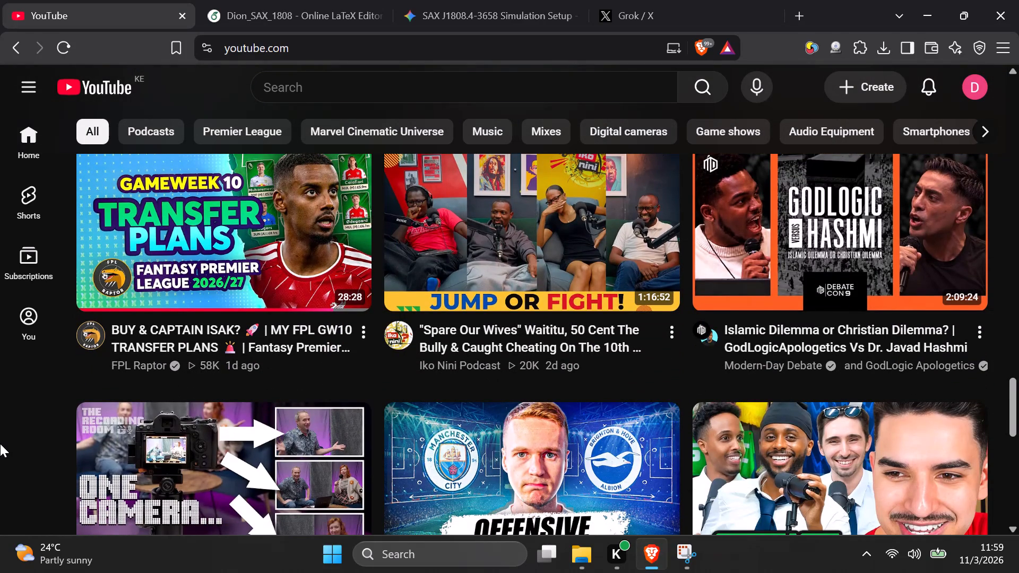
pyautogui.scroll(-1, 0, 444)
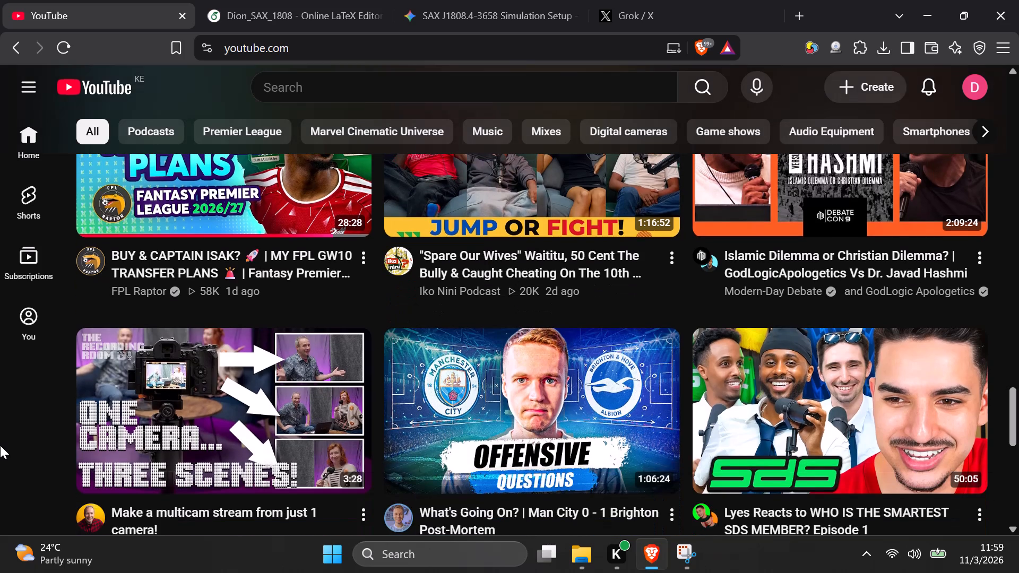